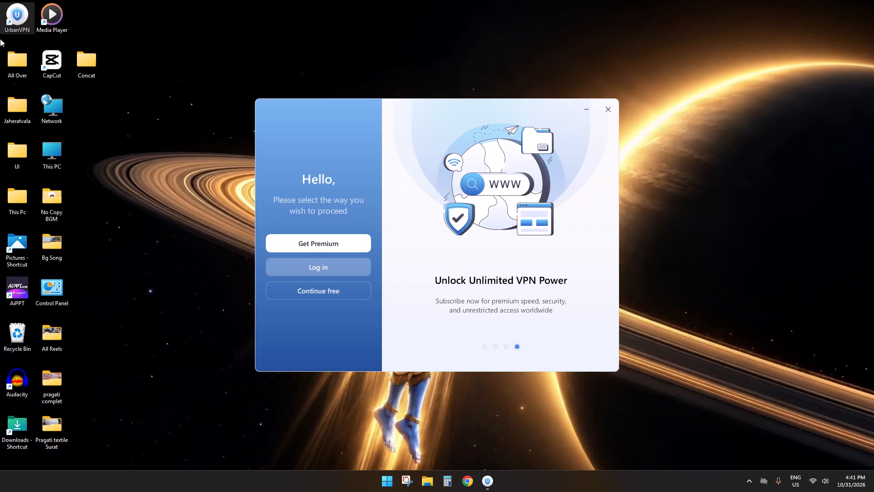
pyautogui.click(307, 290)
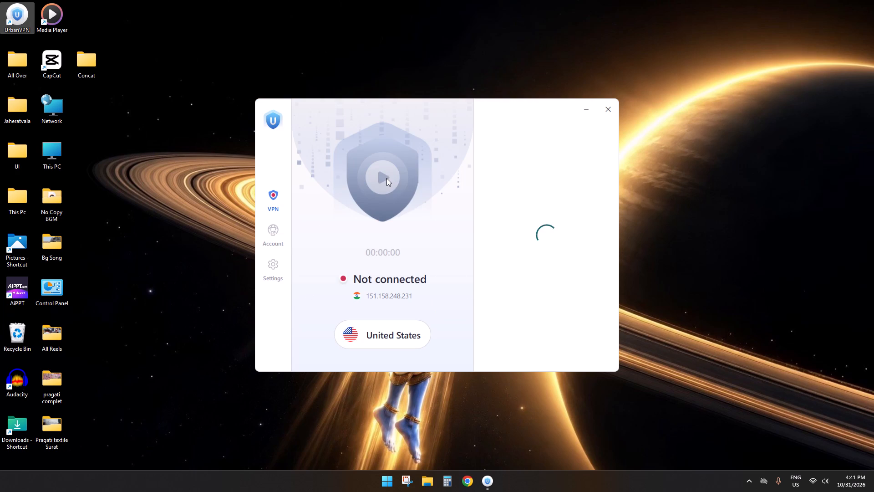
pyautogui.click(386, 178)
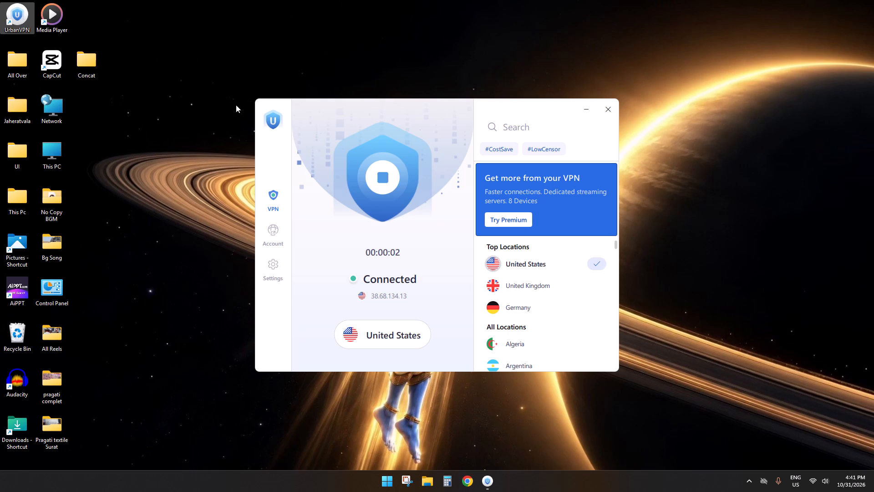
# Launch CapCut from the desktop and dismiss its environment testing window.
pyautogui.doubleClick(57, 60)
pyautogui.moveTo(58, 61); pyautogui.dragTo(63, 65)
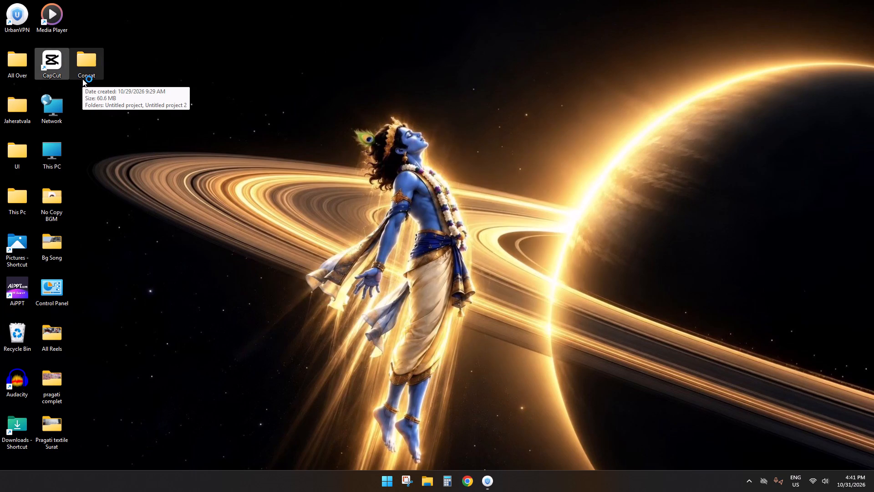
pyautogui.doubleClick(53, 61)
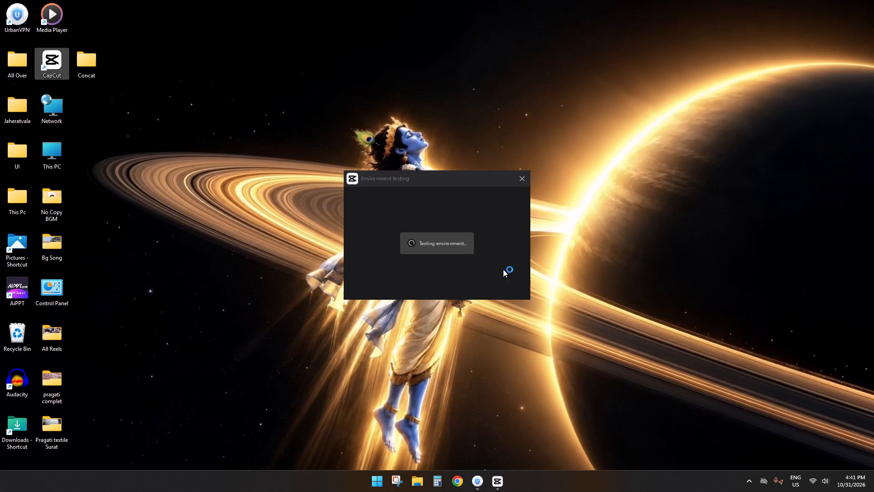
pyautogui.click(517, 178)
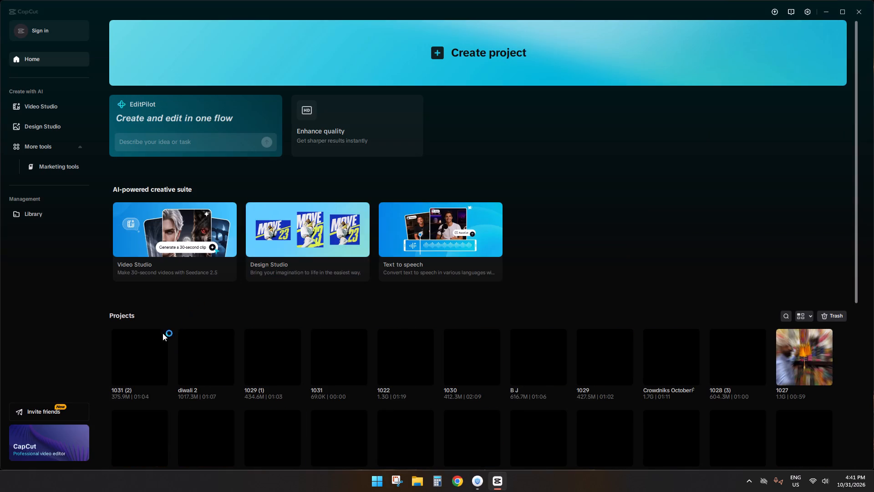
# Open the project "1031 (2)" from the CapCut projects.
pyautogui.click(129, 359)
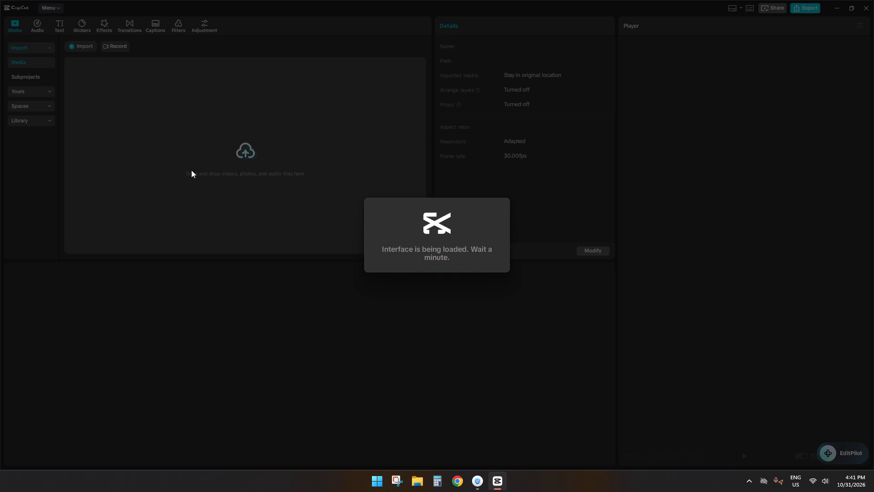
pyautogui.press('space')
pyautogui.press('space')
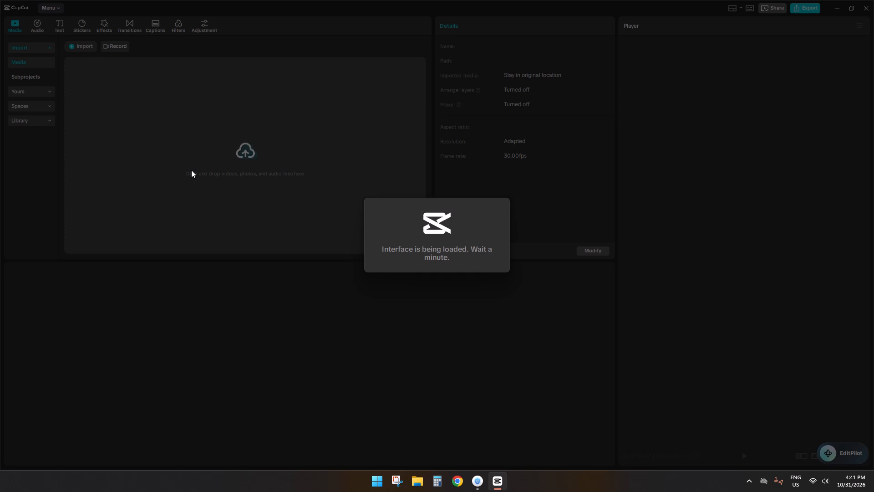
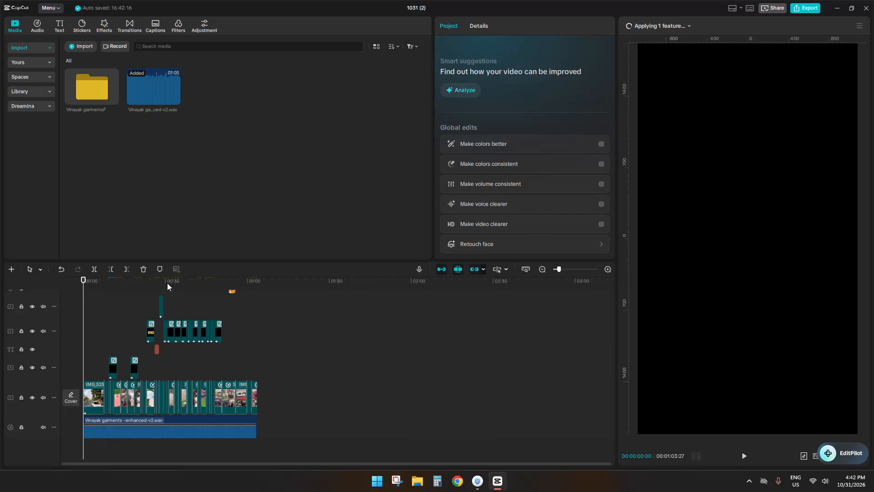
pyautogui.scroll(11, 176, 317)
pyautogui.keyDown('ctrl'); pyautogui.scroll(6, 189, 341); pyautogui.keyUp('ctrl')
# Launch Google Chrome and open a new browser window with the Editor profile.
pyautogui.click(452, 482)
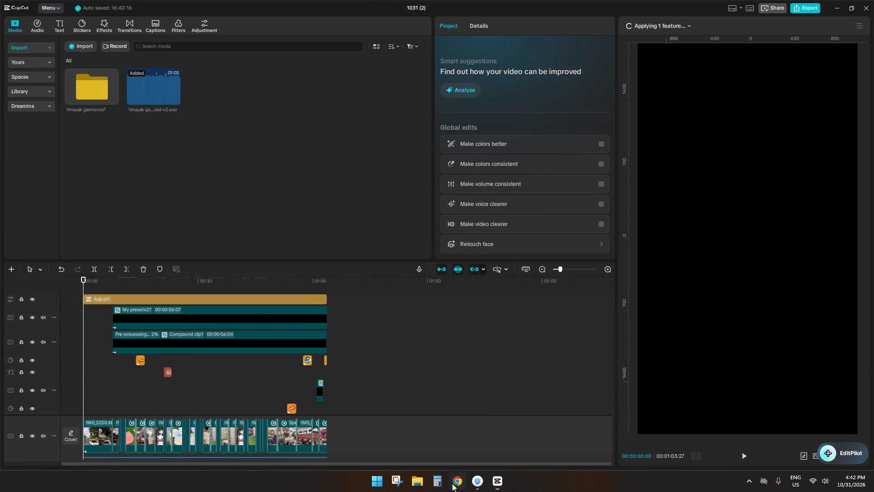
pyautogui.click(390, 213)
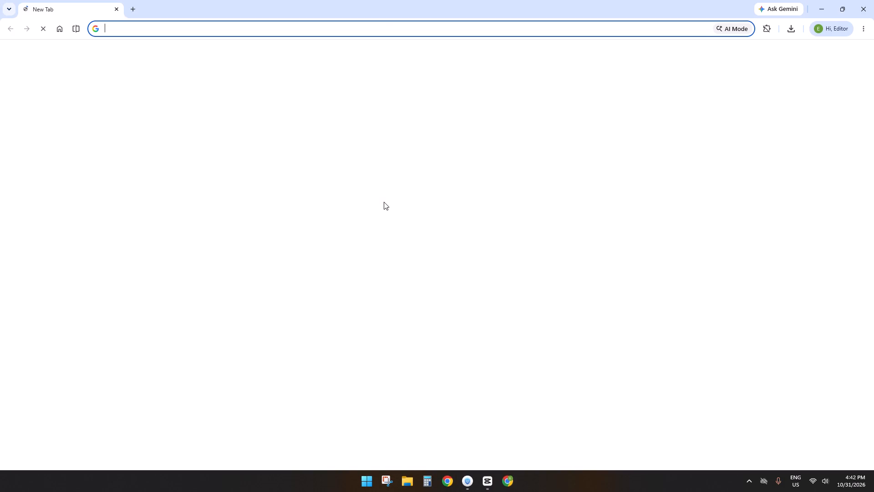
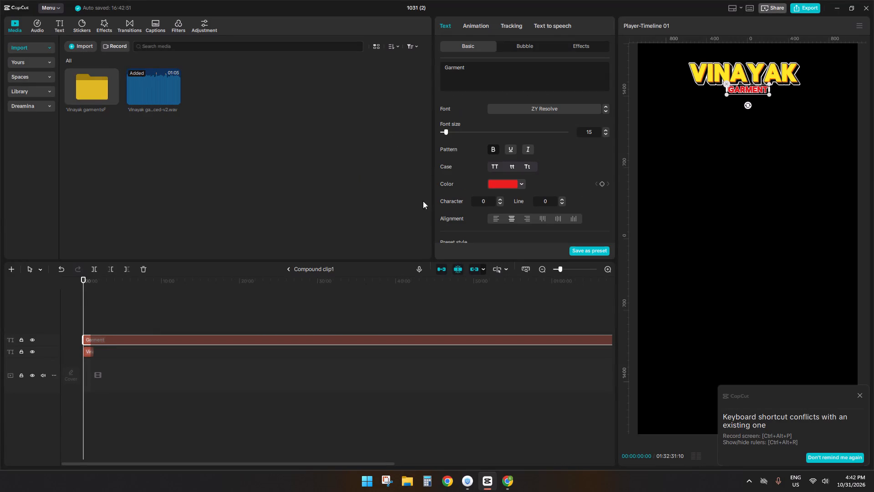
# Leave the compound clip and return to the project's main timeline.
pyautogui.click(289, 269)
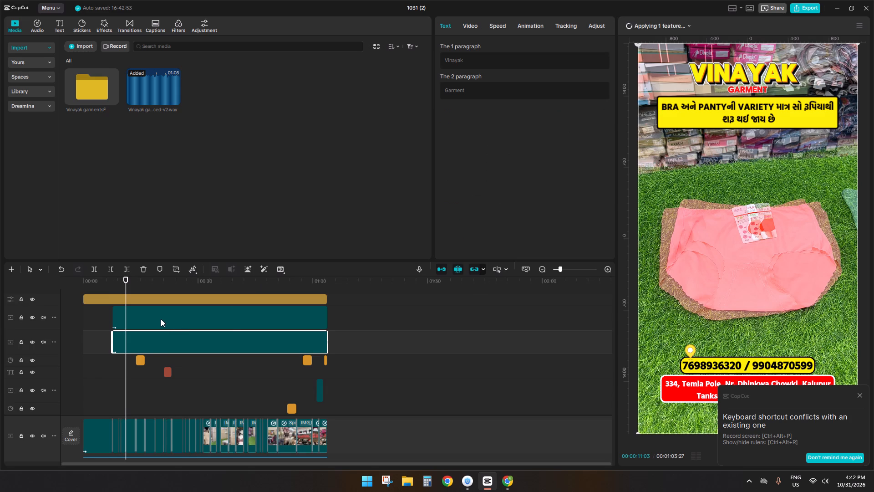
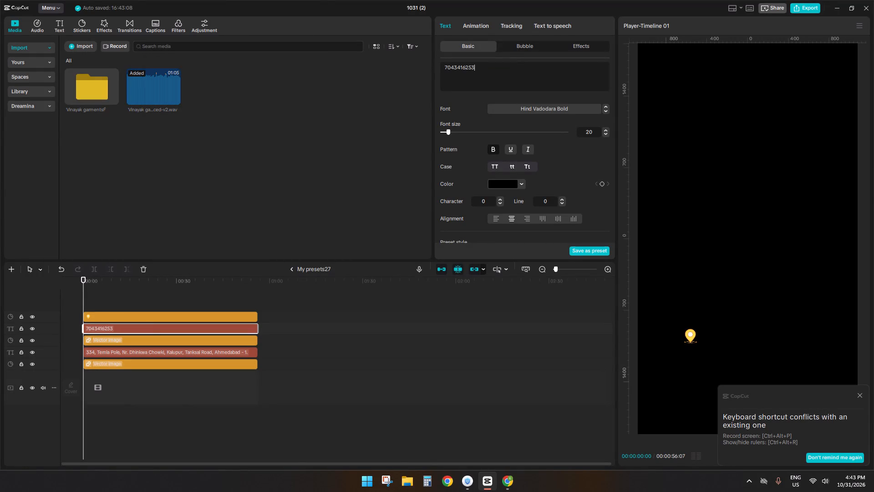
# Add the country code +91 and a space before the phone number in the contact text.
pyautogui.click(445, 70)
pyautogui.write('+91')
pyautogui.press('space')
# Preview the contact banner partway through the timeline and enlarge the phone number text over the yellow box.
pyautogui.click(120, 302)
pyautogui.click(112, 329)
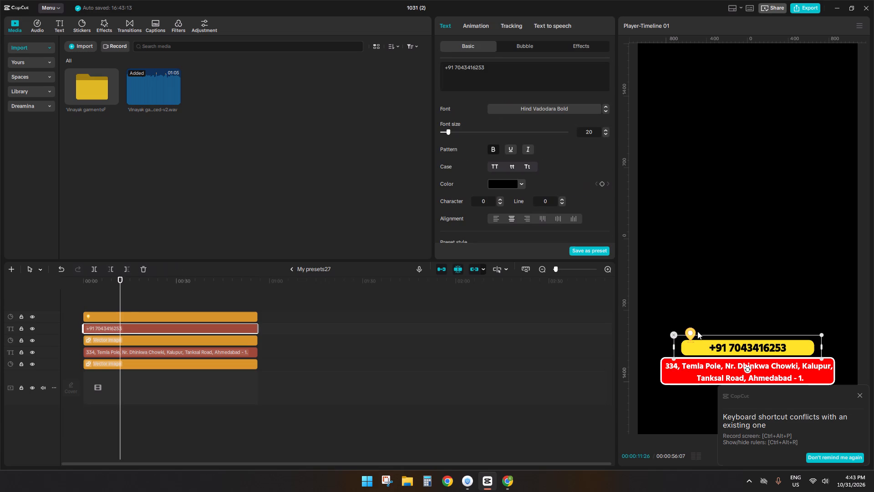
pyautogui.moveTo(673, 357); pyautogui.dragTo(639, 368)
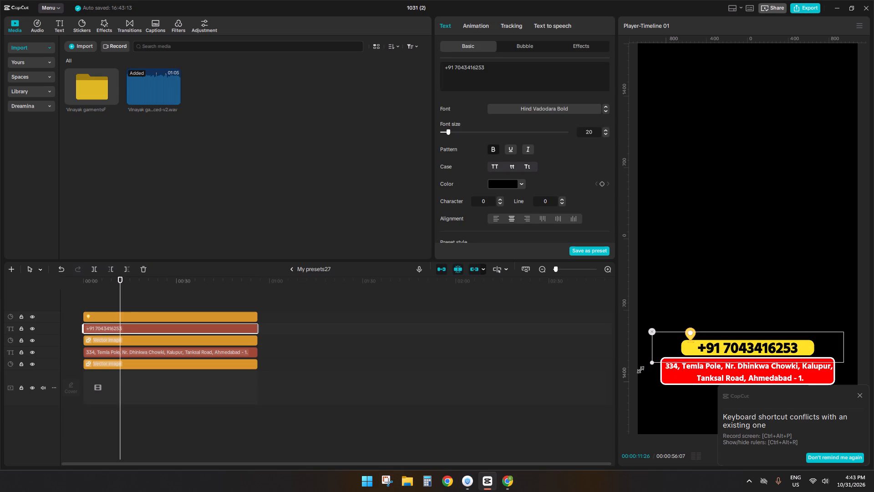
pyautogui.moveTo(639, 368); pyautogui.dragTo(640, 368)
# Replace the address text in the red box with the shop address saved in the clipboard history.
pyautogui.click(149, 352)
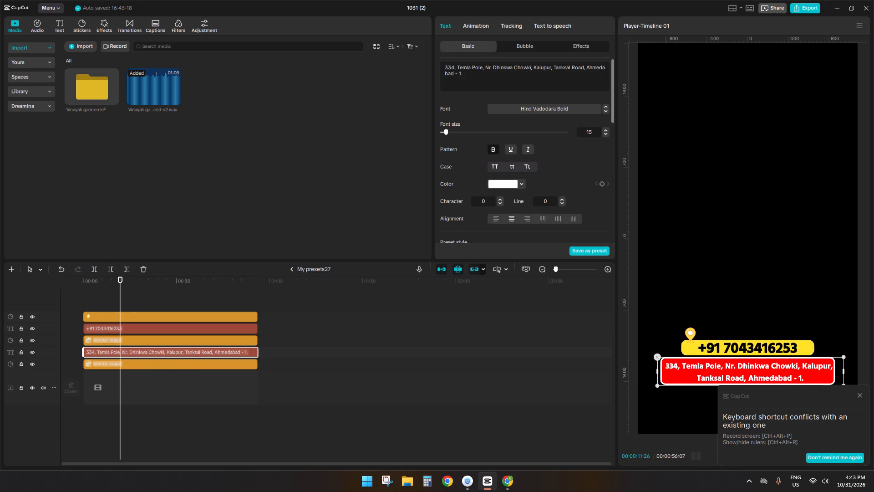
pyautogui.moveTo(507, 83); pyautogui.dragTo(118, 56)
pyautogui.press('super+v')
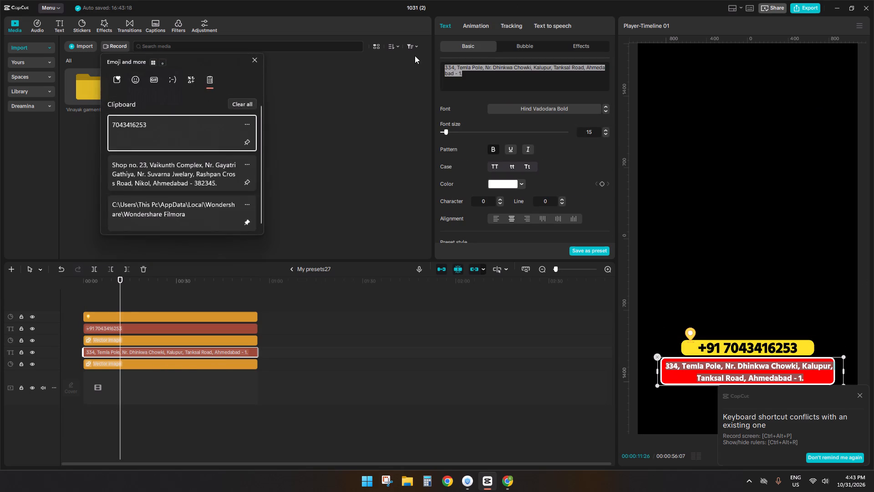
pyautogui.click(145, 166)
pyautogui.hotkey('ctrl', 'v')
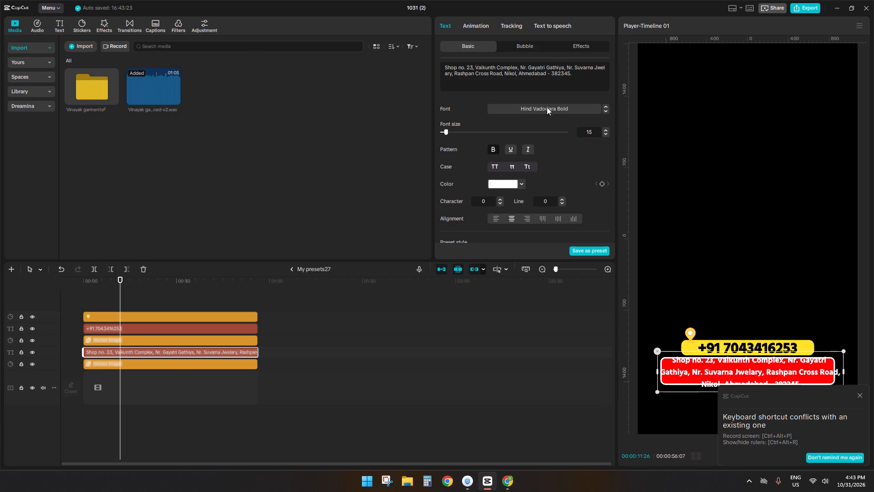
# Dismiss the shortcut conflict notice and shrink the address text slightly to match the red box's width.
pyautogui.click(860, 391)
pyautogui.click(860, 395)
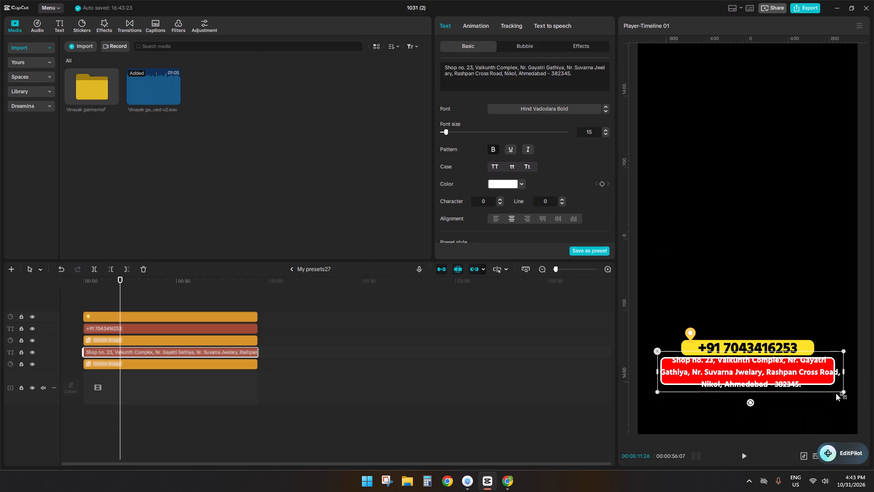
pyautogui.moveTo(840, 392); pyautogui.dragTo(826, 389)
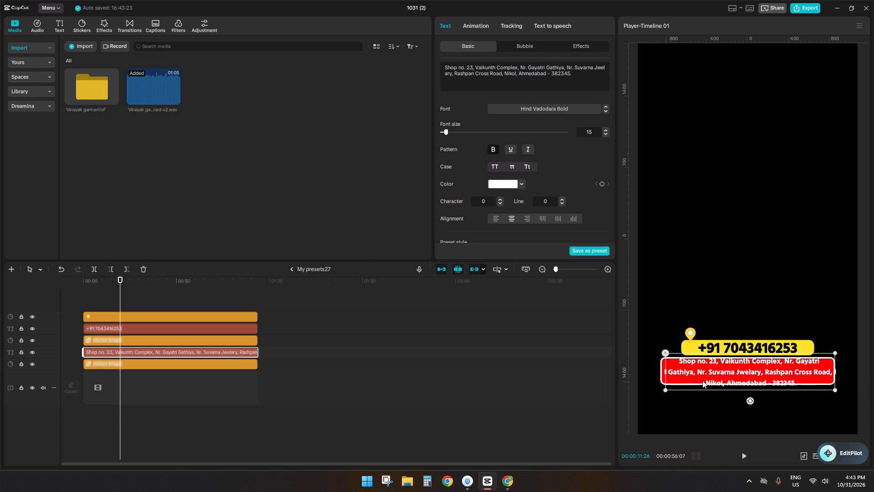
# Set the address text's line spacing to -6 and nudge the text into place inside the red box.
pyautogui.tripleClick(561, 202)
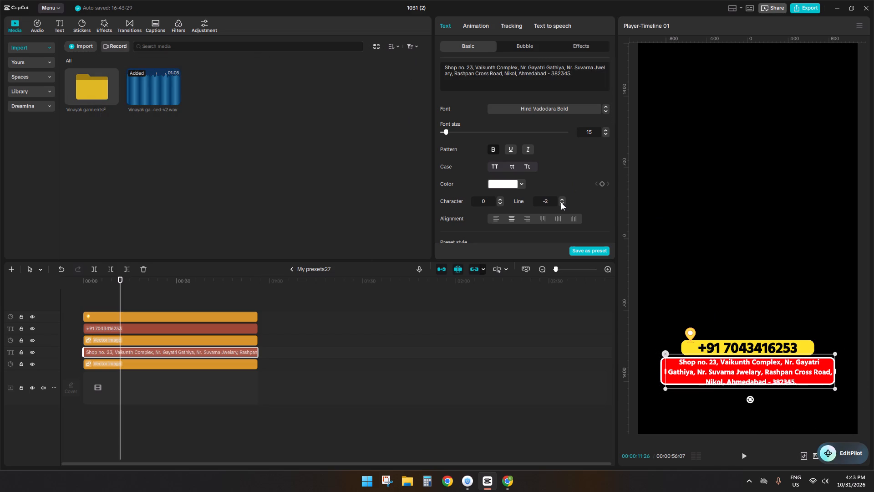
pyautogui.tripleClick(561, 202)
pyautogui.click(561, 202)
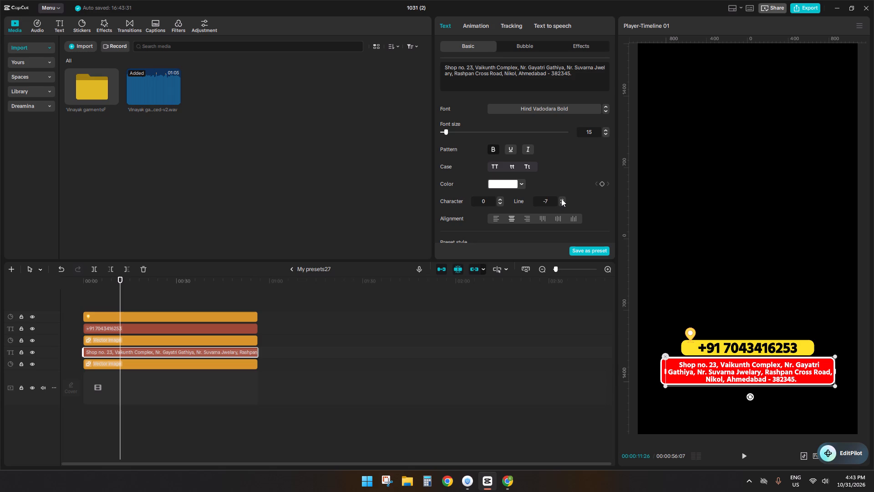
pyautogui.tripleClick(561, 199)
pyautogui.click(563, 203)
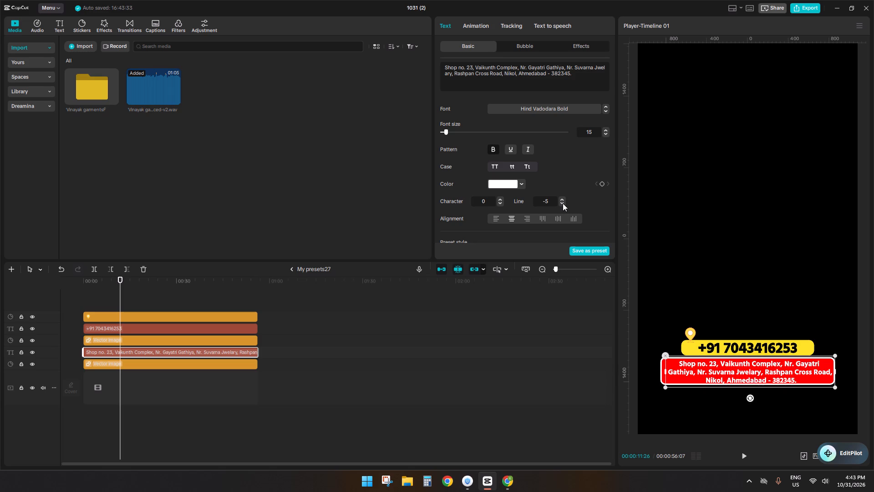
pyautogui.click(563, 203)
pyautogui.moveTo(808, 367); pyautogui.dragTo(804, 367)
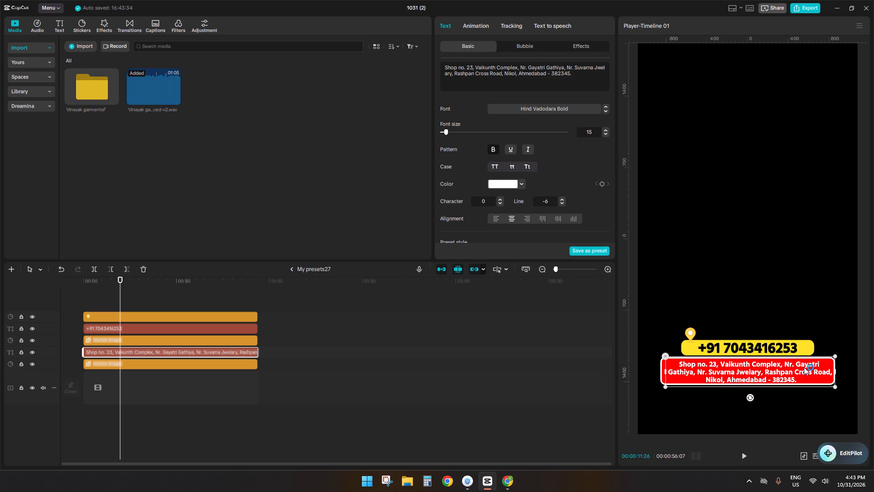
pyautogui.moveTo(804, 367); pyautogui.dragTo(804, 366)
# Return from the My presets27 compound clip to the main timeline and move the playhead to the start.
pyautogui.click(292, 268)
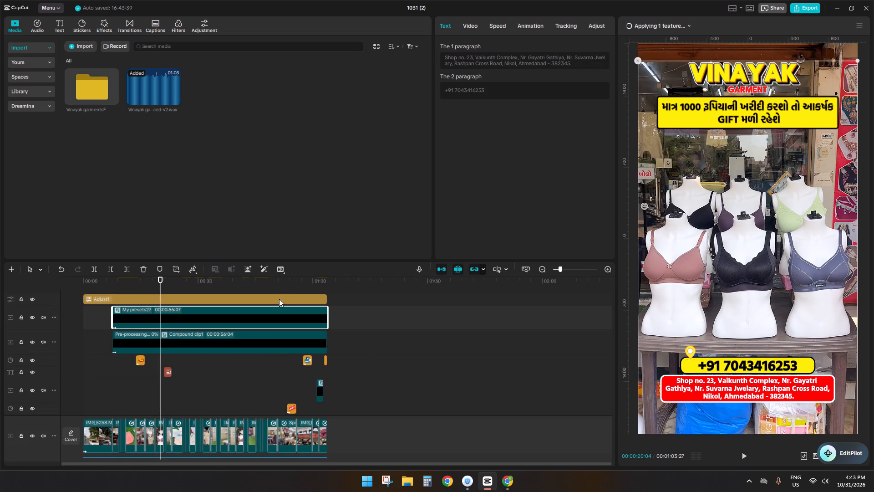
pyautogui.click(209, 386)
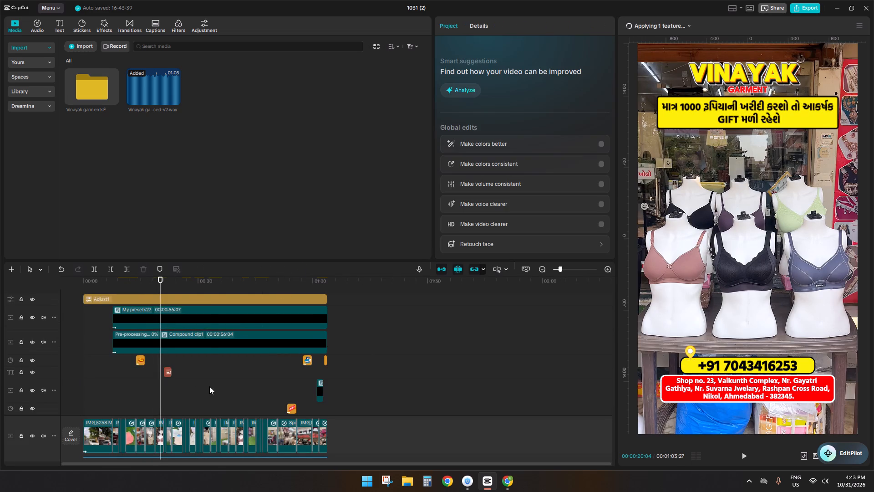
pyautogui.moveTo(209, 386); pyautogui.dragTo(0, 392)
# Import the Chaand Ne Kaho song video from the Bg Song folder on the Desktop into the project media.
pyautogui.click(36, 32)
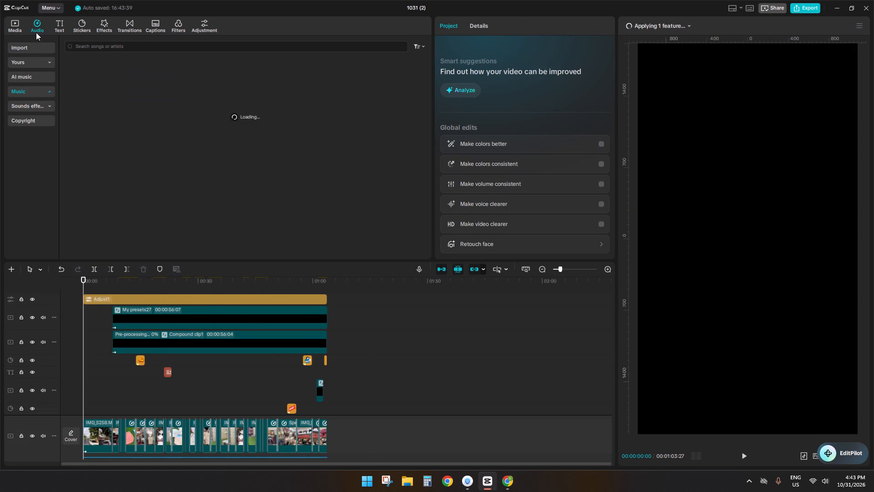
pyautogui.click(7, 24)
pyautogui.click(78, 48)
pyautogui.click(85, 61)
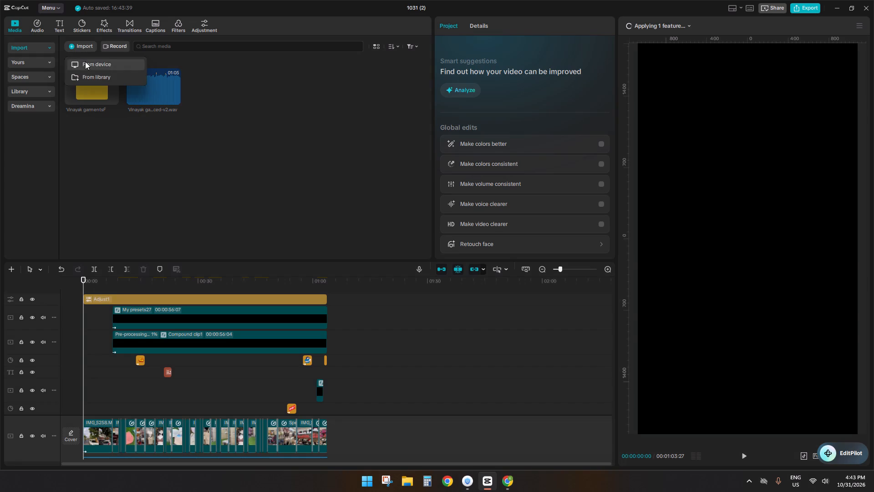
pyautogui.click(37, 138)
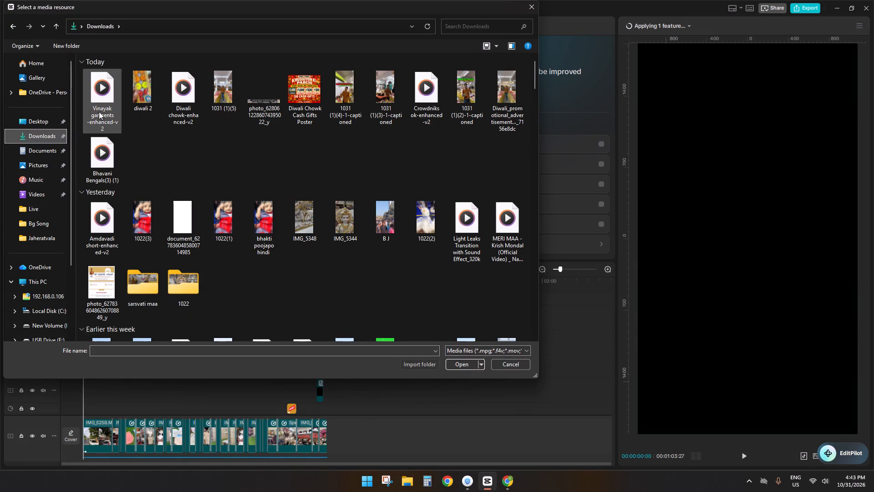
pyautogui.click(46, 123)
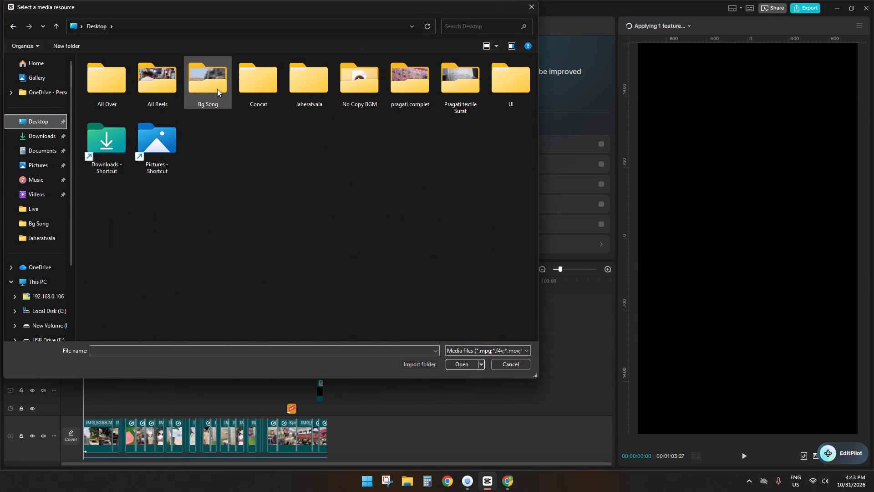
pyautogui.doubleClick(211, 89)
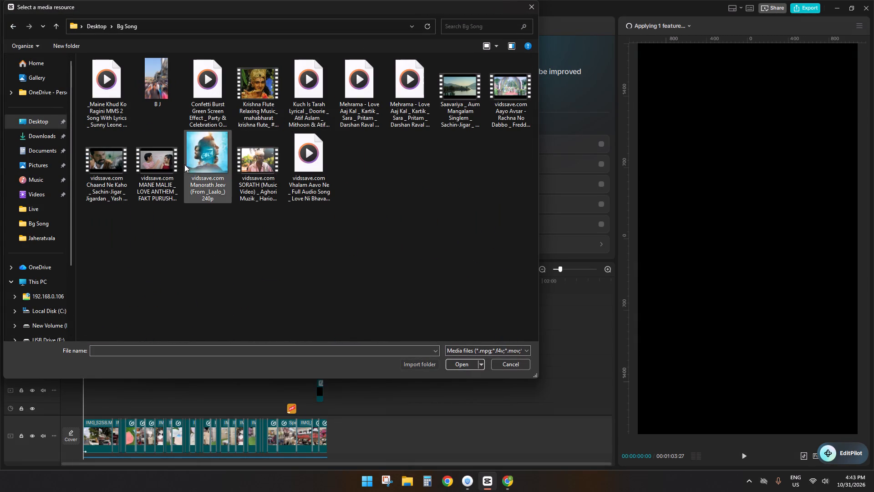
pyautogui.doubleClick(107, 170)
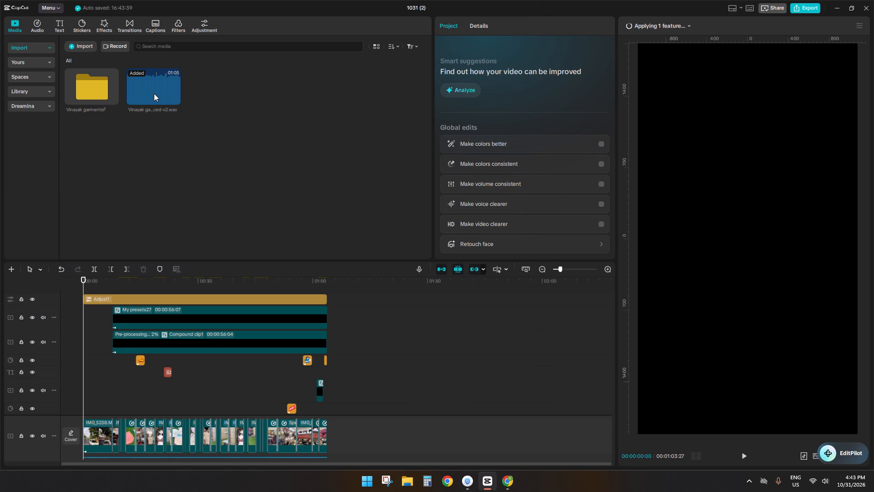
pyautogui.moveTo(154, 91); pyautogui.dragTo(218, 274)
pyautogui.click(79, 47)
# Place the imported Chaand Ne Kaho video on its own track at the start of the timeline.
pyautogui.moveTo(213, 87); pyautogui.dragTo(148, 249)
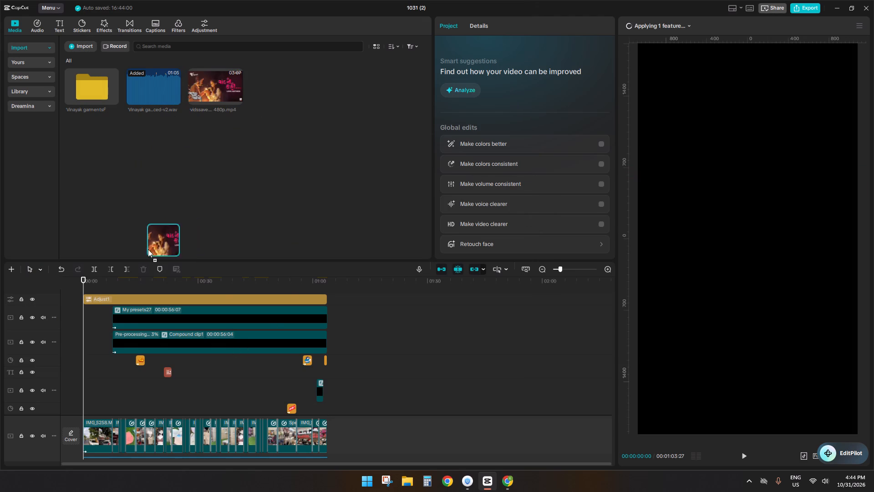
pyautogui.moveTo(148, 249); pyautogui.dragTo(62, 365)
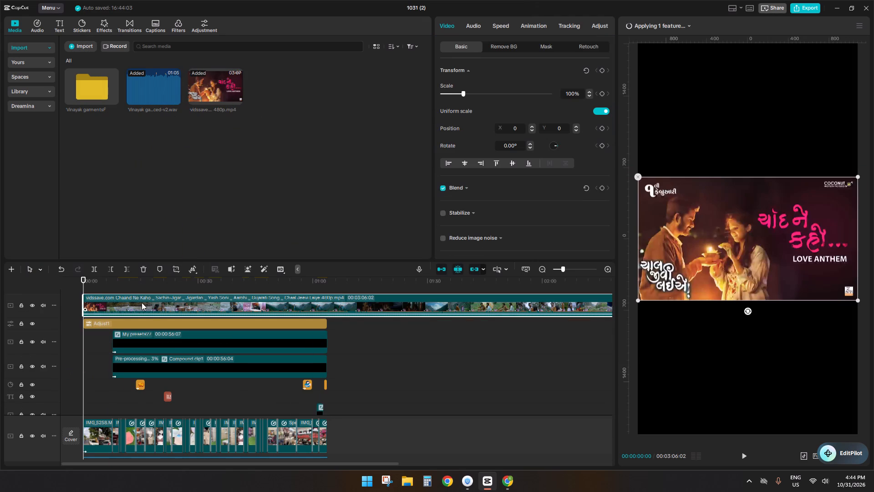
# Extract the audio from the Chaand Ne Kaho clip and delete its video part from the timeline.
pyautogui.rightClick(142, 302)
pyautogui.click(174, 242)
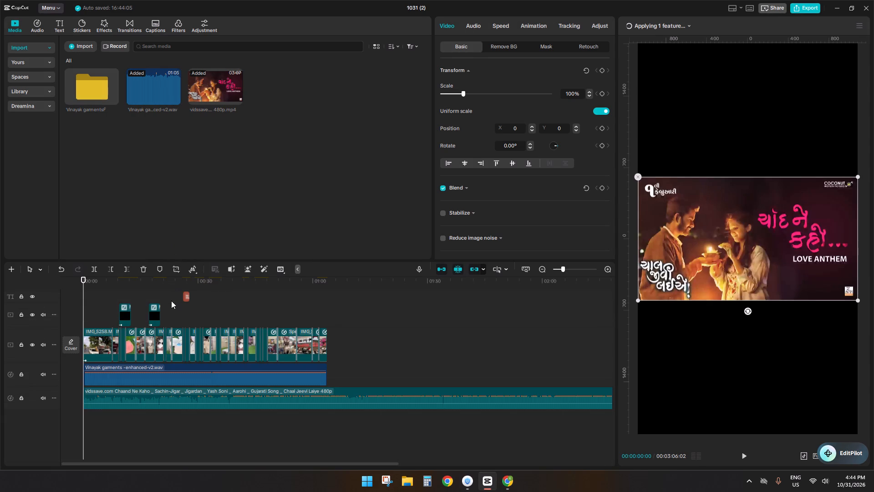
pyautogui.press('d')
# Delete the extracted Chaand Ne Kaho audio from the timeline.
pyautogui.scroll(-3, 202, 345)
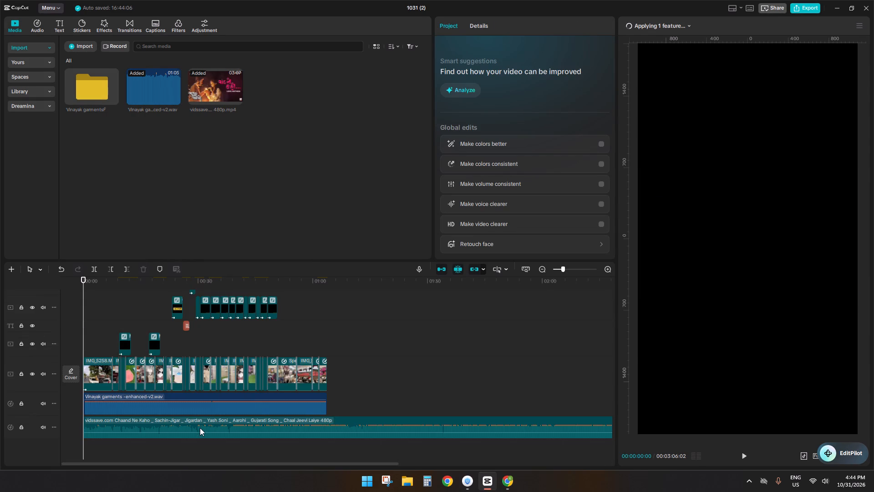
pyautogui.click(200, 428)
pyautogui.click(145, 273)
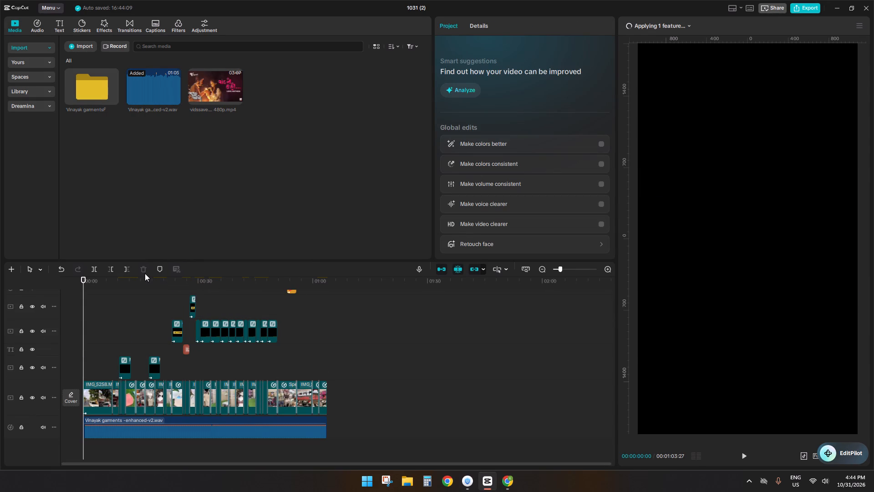
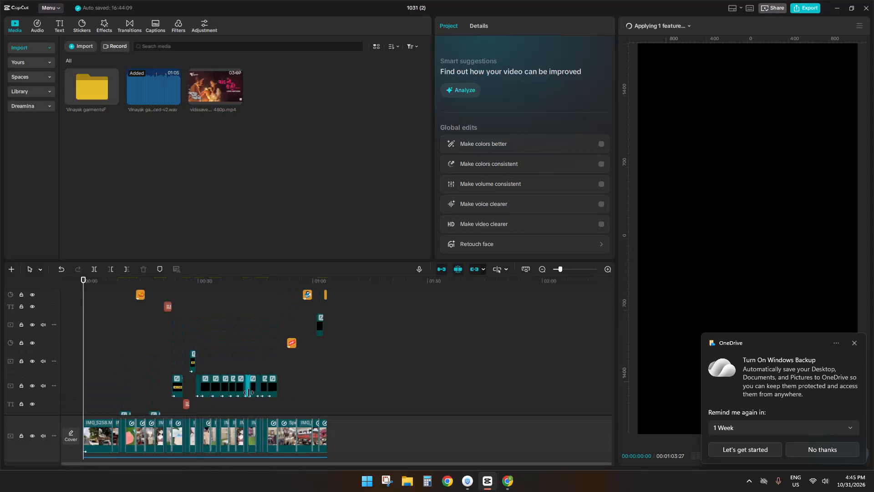
# Review the closing part of the Vinayak Garment video from about 00:45 onward and dismiss the OneDrive backup notification.
pyautogui.click(257, 375)
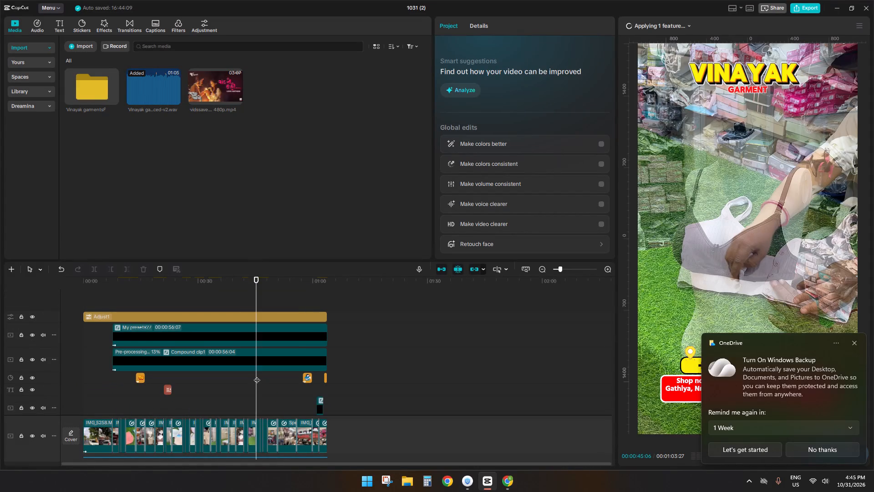
pyautogui.moveTo(257, 375); pyautogui.dragTo(276, 379)
pyautogui.click(857, 345)
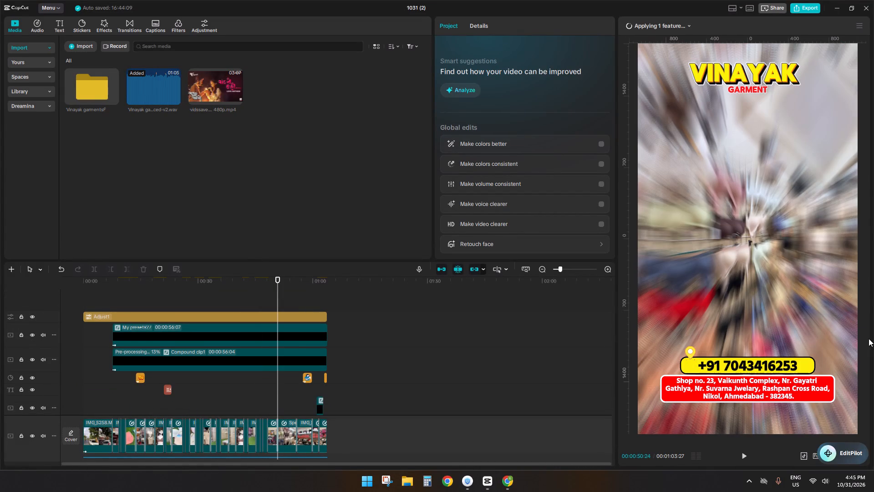
pyautogui.click(289, 406)
pyautogui.click(289, 406)
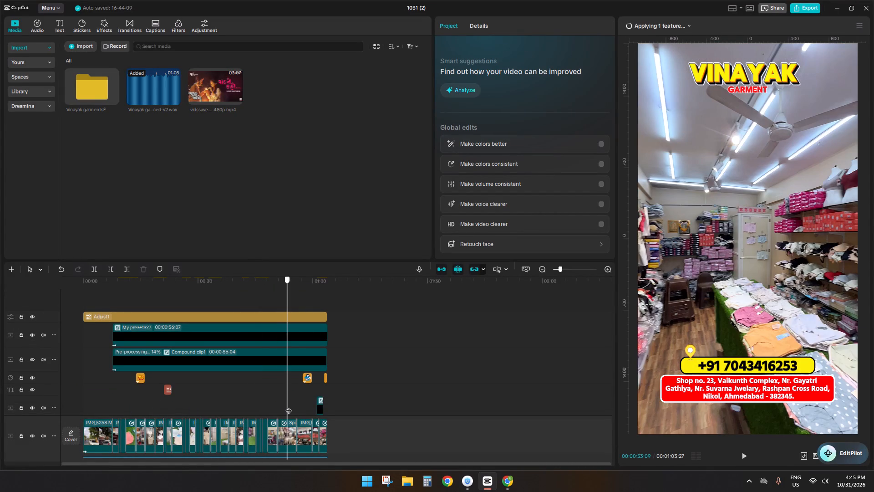
pyautogui.keyDown('ctrl'); pyautogui.scroll(5, 289, 406); pyautogui.keyUp('ctrl')
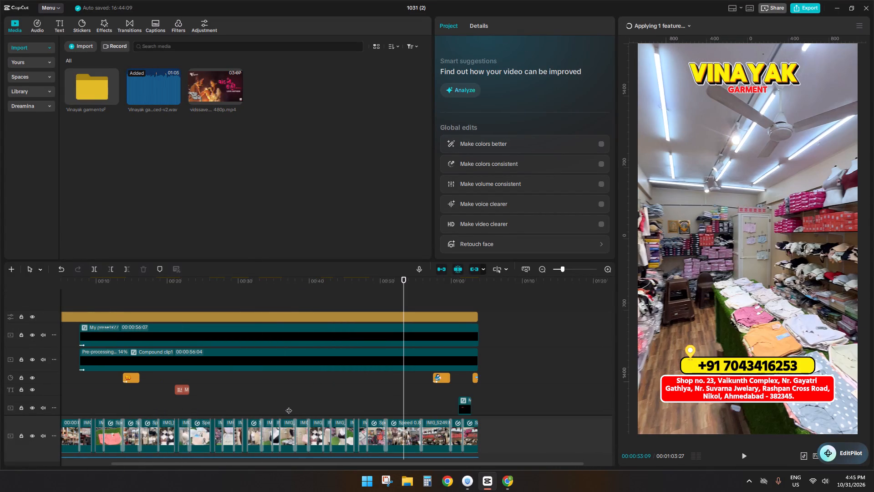
pyautogui.press('space')
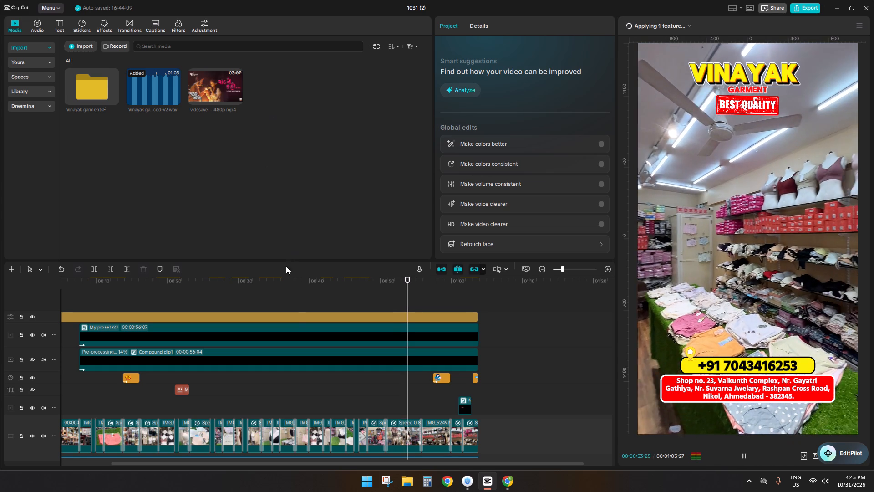
pyautogui.keyDown('ctrl'); pyautogui.scroll(-4, 442, 397); pyautogui.keyUp('ctrl')
pyautogui.scroll(-7, 279, 369)
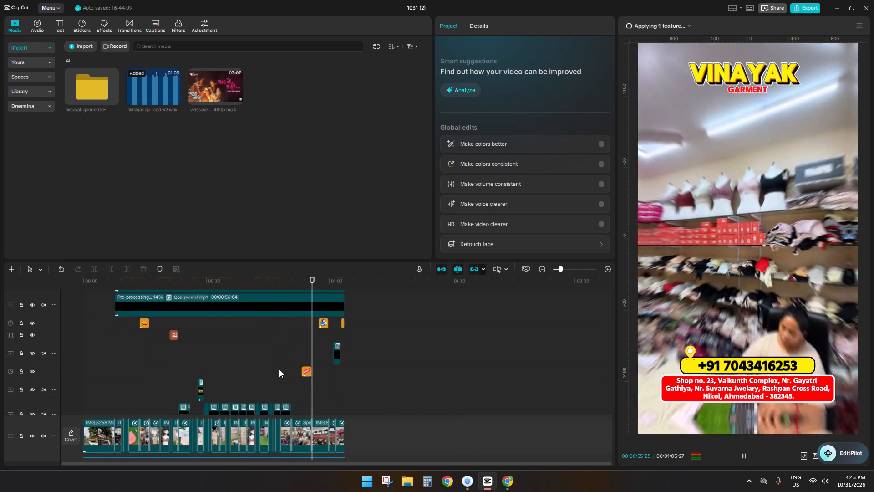
pyautogui.press('space')
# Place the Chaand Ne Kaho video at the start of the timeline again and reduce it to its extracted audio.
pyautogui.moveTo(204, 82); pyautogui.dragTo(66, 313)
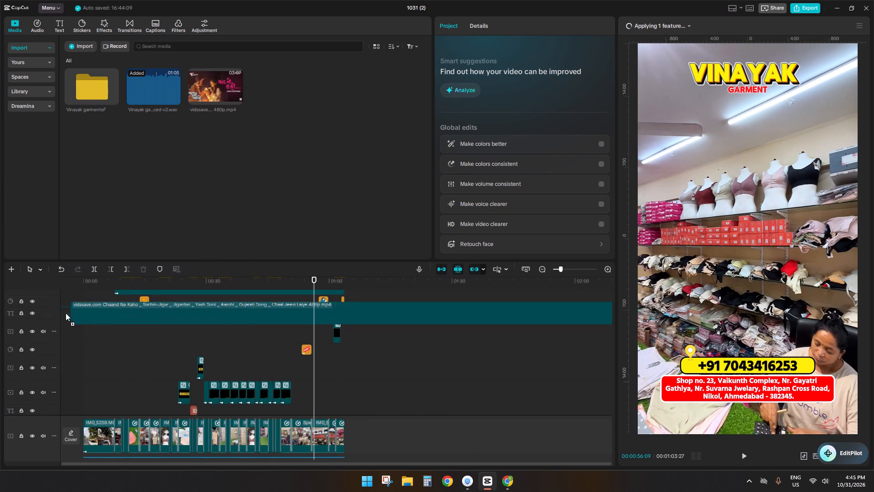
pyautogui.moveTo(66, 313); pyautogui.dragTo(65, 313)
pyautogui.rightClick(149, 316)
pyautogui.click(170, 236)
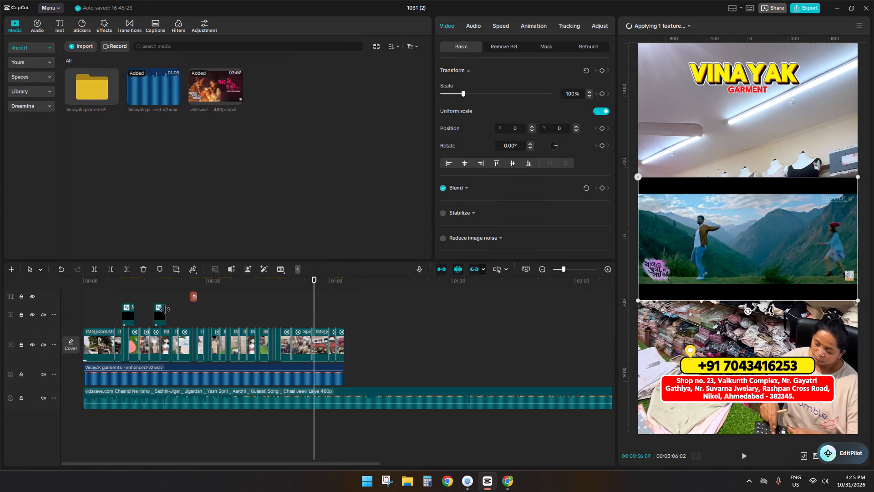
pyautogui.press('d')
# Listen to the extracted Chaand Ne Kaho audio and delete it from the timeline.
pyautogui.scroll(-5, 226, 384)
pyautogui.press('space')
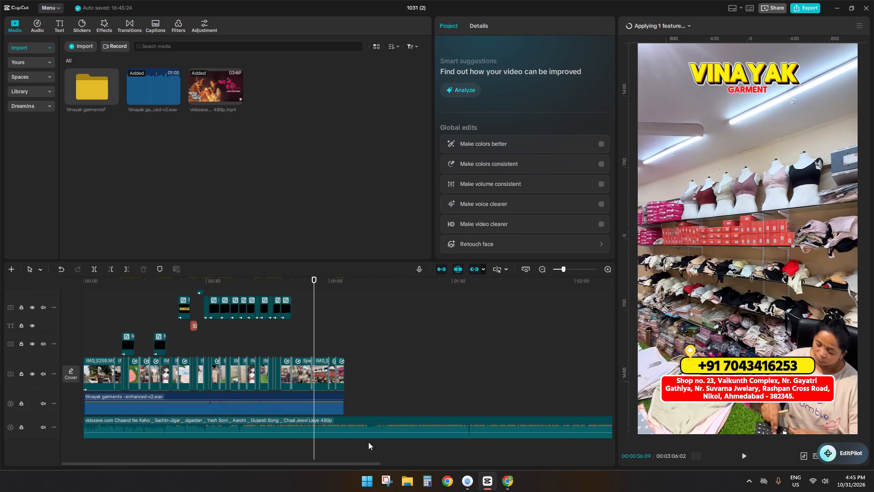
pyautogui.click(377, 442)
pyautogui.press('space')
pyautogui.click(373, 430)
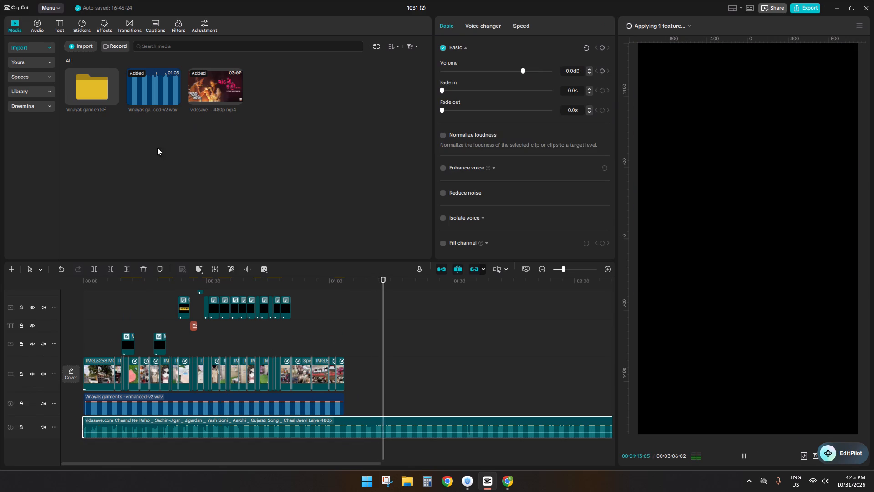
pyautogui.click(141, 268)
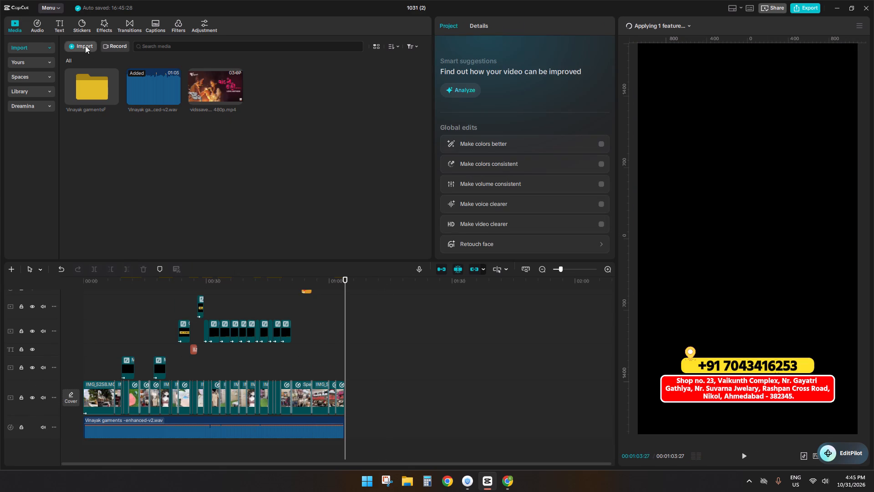
# Import the Vhalam Aavo Ne audio song from the Bg Song folder and place it on its own audio track.
pyautogui.click(85, 46)
pyautogui.click(98, 69)
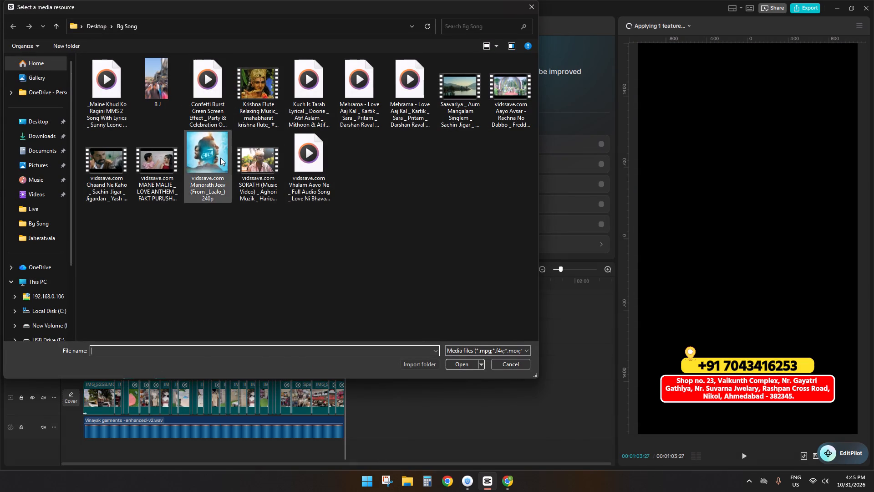
pyautogui.click(152, 158)
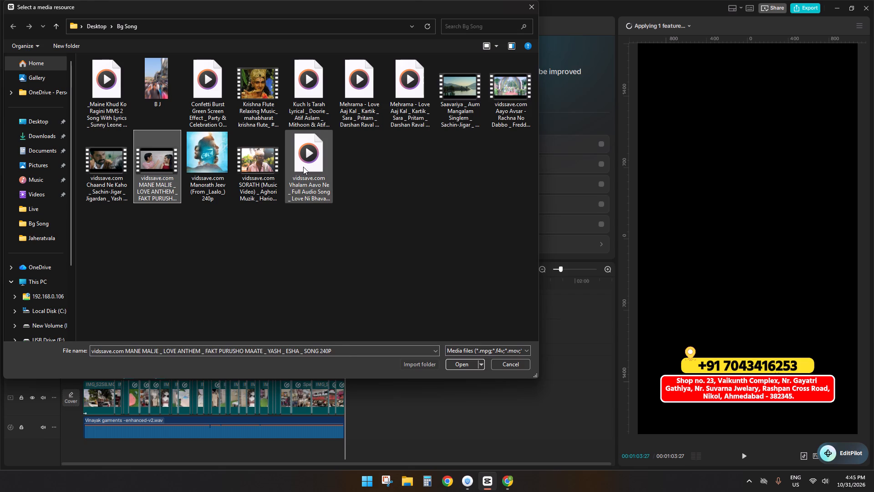
pyautogui.doubleClick(302, 167)
pyautogui.moveTo(264, 89); pyautogui.dragTo(216, 359)
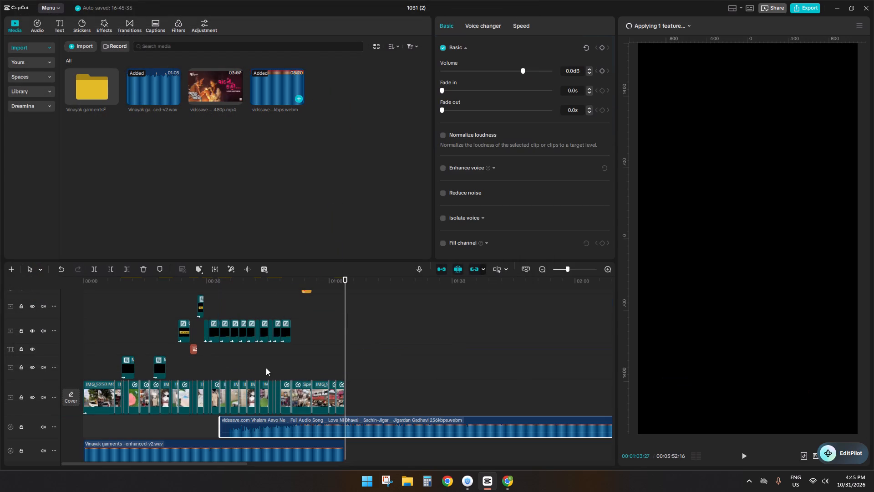
# Listen for a suitable starting point in the Vhalam Aavo Ne song and trim away everything before about 01:01 on the timeline.
pyautogui.click(401, 404)
pyautogui.press('space')
pyautogui.scroll(5, 415, 409)
pyautogui.keyDown('ctrl'); pyautogui.scroll(4, 412, 409); pyautogui.keyUp('ctrl')
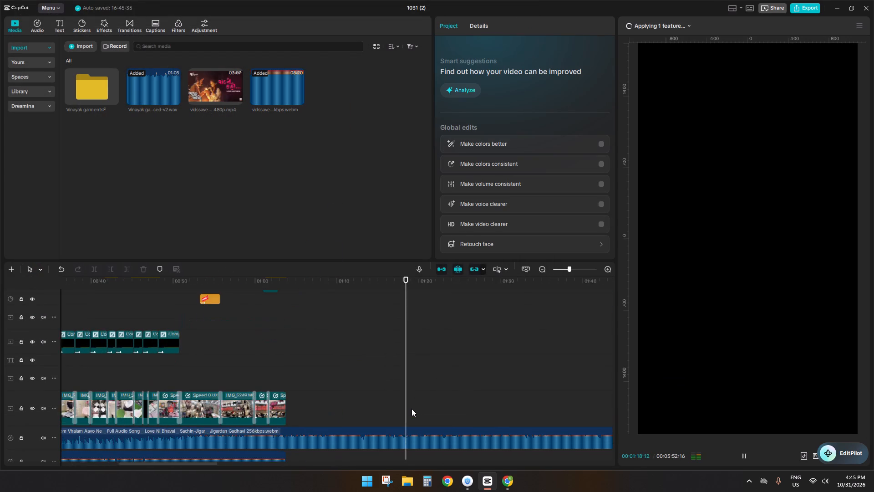
pyautogui.click(334, 420)
pyautogui.press('space')
pyautogui.click(249, 420)
pyautogui.press('space')
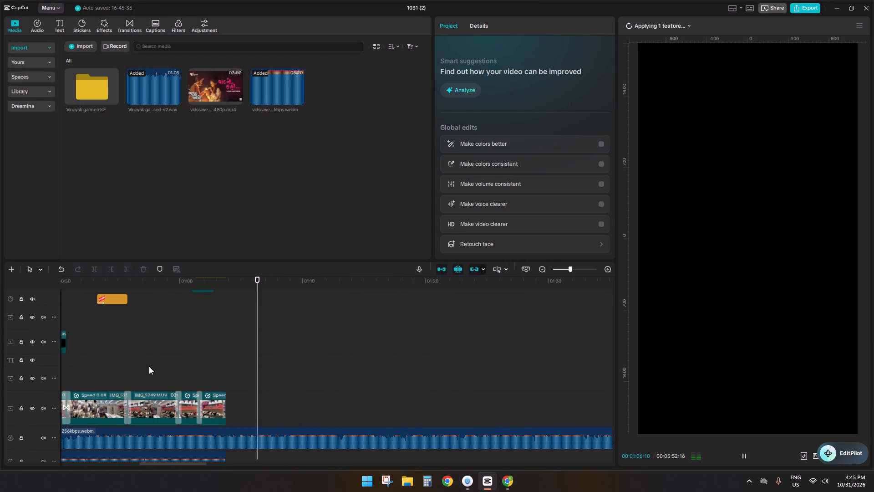
pyautogui.click(149, 366)
pyautogui.press('space')
pyautogui.press('space')
pyautogui.keyDown('ctrl'); pyautogui.scroll(5, 187, 443); pyautogui.keyUp('ctrl')
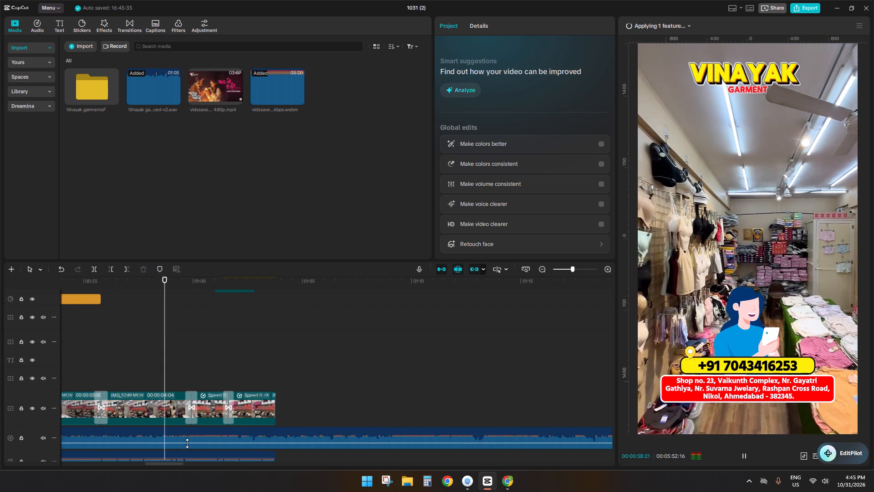
pyautogui.keyDown('ctrl'); pyautogui.scroll(3, 188, 443); pyautogui.keyUp('ctrl')
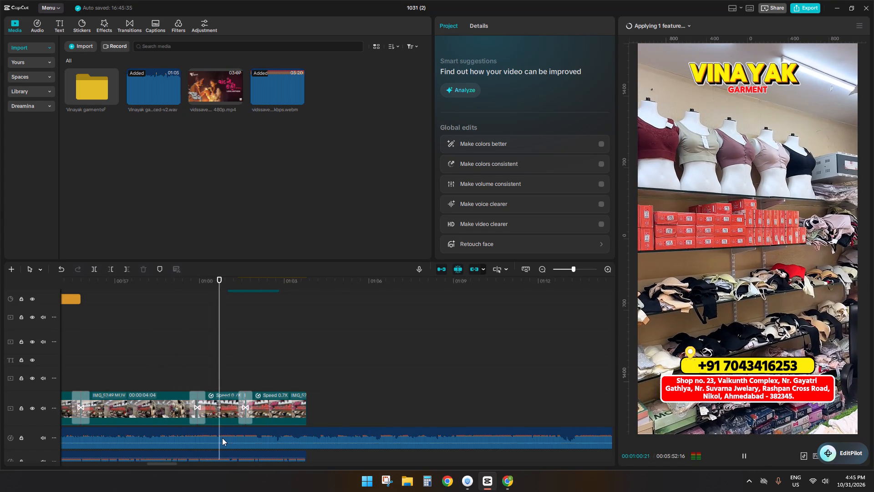
pyautogui.press('space')
pyautogui.click(222, 438)
pyautogui.write('q')
# Play the trimmed Vhalam Aavo Ne song briefly and move it to the start of the timeline.
pyautogui.press('space')
pyautogui.click(245, 437)
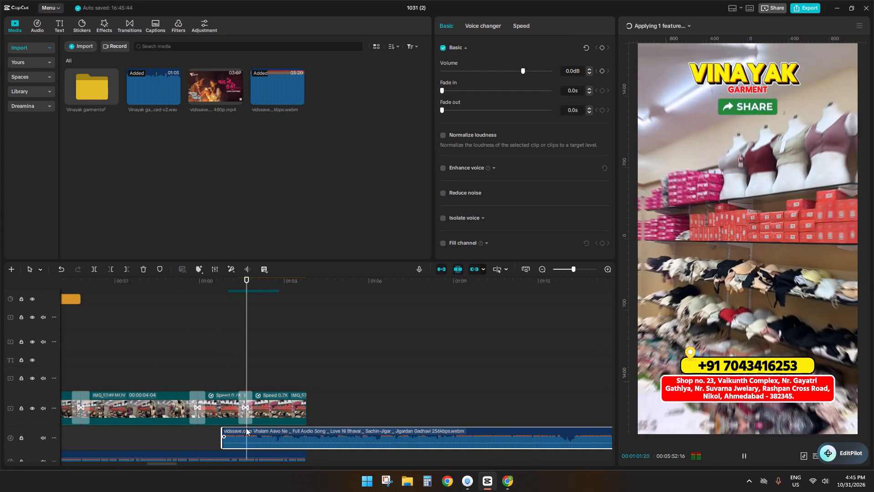
pyautogui.keyDown('ctrl'); pyautogui.scroll(-19, 246, 428); pyautogui.keyUp('ctrl')
pyautogui.moveTo(297, 439); pyautogui.dragTo(0, 426)
# Split the Vhalam Aavo Ne song at the end of the video, about 01:03, and delete the excess part.
pyautogui.moveTo(321, 376); pyautogui.dragTo(325, 374)
pyautogui.click(319, 438)
pyautogui.press('s')
pyautogui.press('d')
# Lower the Vhalam Aavo Ne song's volume to about -23.7 dB.
pyautogui.click(279, 436)
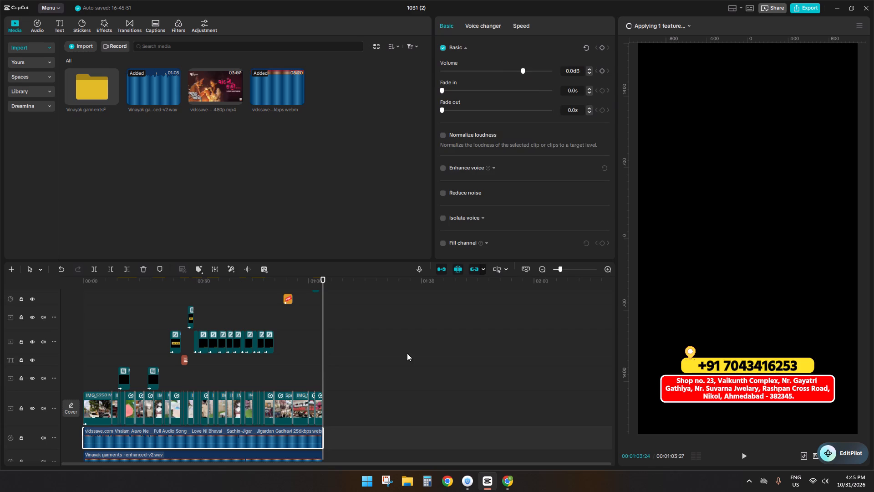
pyautogui.click(495, 68)
pyautogui.moveTo(495, 68); pyautogui.dragTo(489, 71)
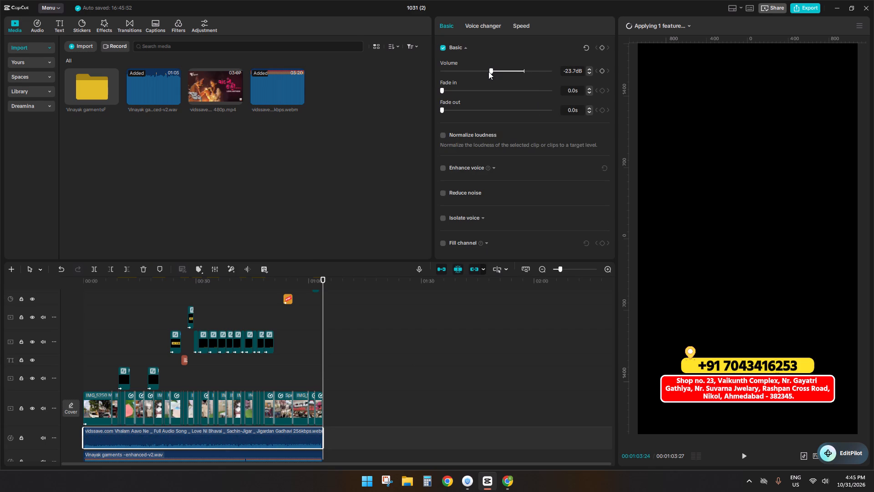
# Play the video from the beginning and raise the "Vinayak garments -enhanced-v2.wav" audio volume to about 10.3 dB.
pyautogui.click(129, 297)
pyautogui.moveTo(129, 297); pyautogui.dragTo(0, 295)
pyautogui.press('space')
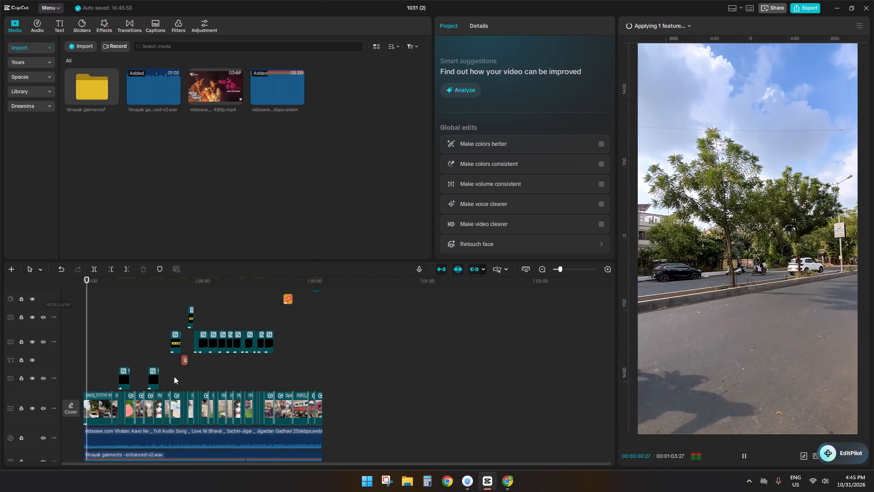
pyautogui.keyDown('ctrl'); pyautogui.scroll(-4, 185, 378); pyautogui.keyUp('ctrl')
pyautogui.scroll(3, 167, 397)
pyautogui.scroll(-9, 179, 406)
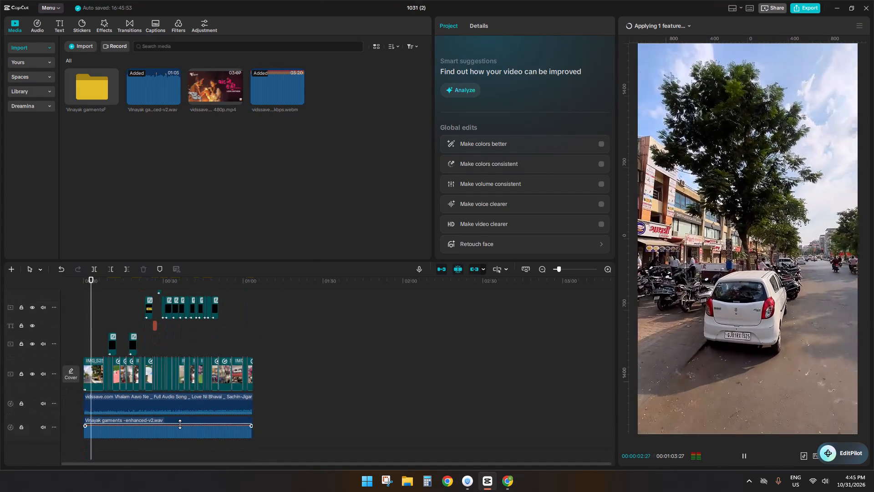
pyautogui.click(180, 424)
pyautogui.click(535, 67)
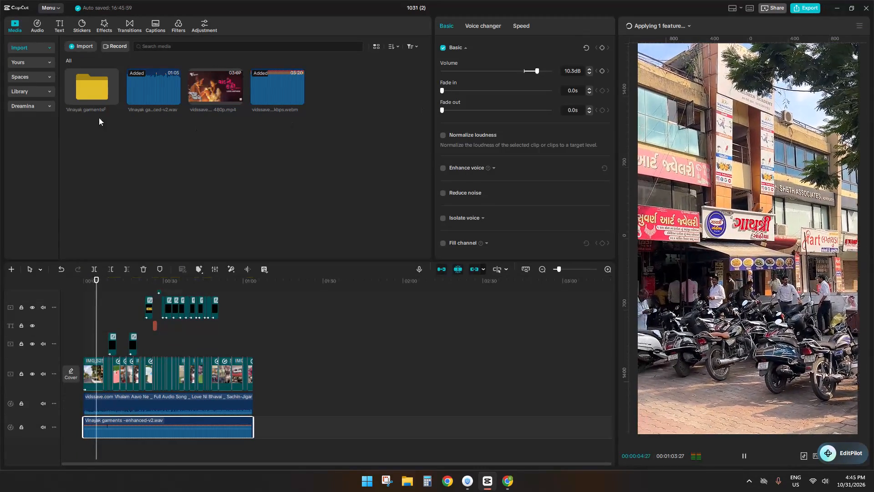
# Open the favourite sound effects in the audio library.
pyautogui.click(58, 27)
pyautogui.click(33, 28)
pyautogui.click(21, 66)
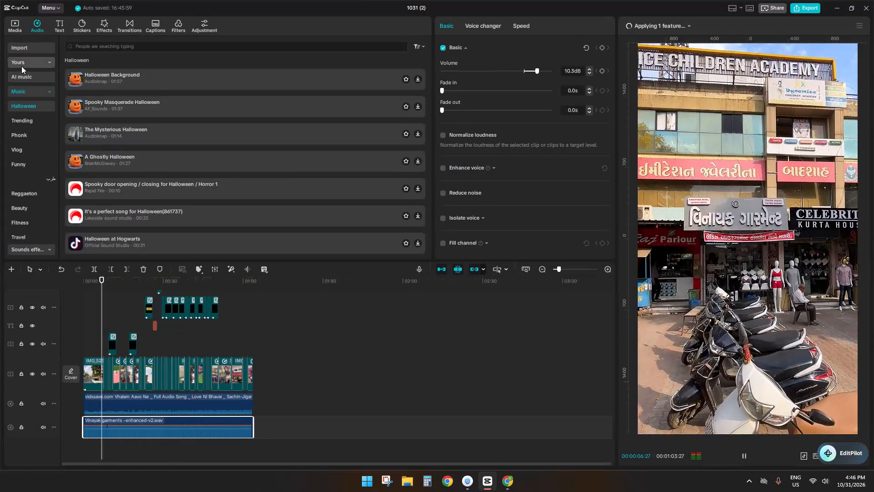
pyautogui.click(105, 46)
pyautogui.keyDown('ctrl'); pyautogui.scroll(3, 170, 263); pyautogui.keyUp('ctrl')
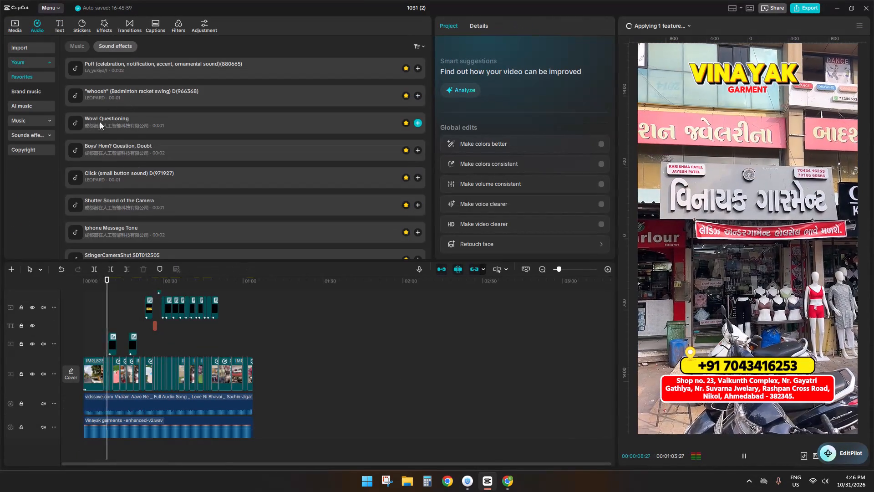
# Audition the favourite sound effects from "Wow! Questioning" down to "Drip Drip, the Wrong Answer".
pyautogui.click(98, 129)
pyautogui.click(98, 156)
pyautogui.click(106, 90)
pyautogui.scroll(-2, 103, 169)
pyautogui.click(103, 177)
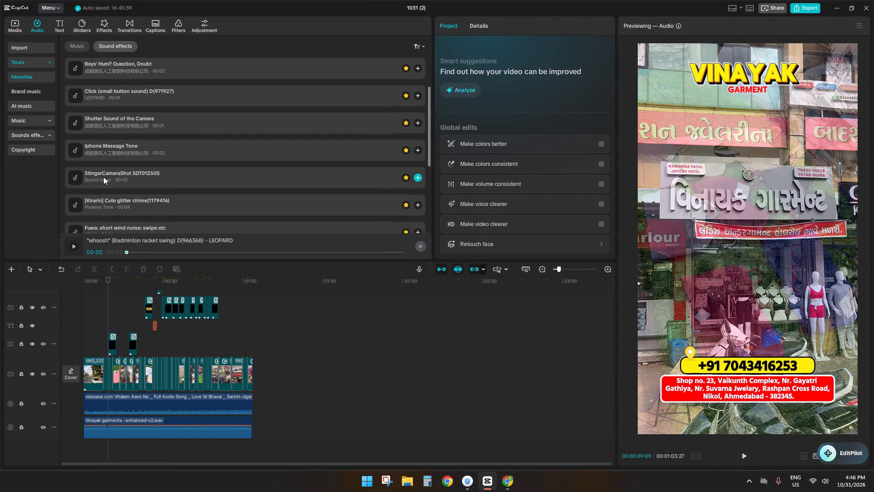
pyautogui.click(106, 135)
pyautogui.click(106, 124)
pyautogui.click(102, 152)
pyautogui.scroll(-2, 102, 152)
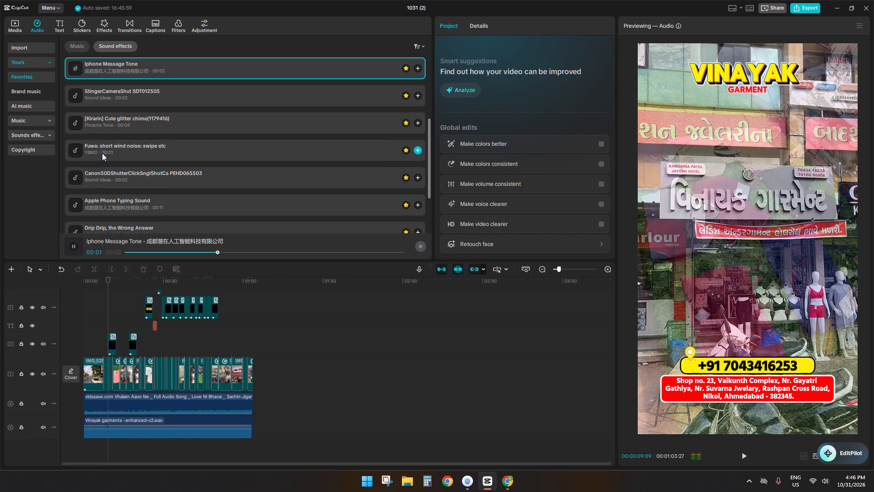
pyautogui.click(102, 153)
pyautogui.click(101, 177)
pyautogui.scroll(-2, 100, 197)
pyautogui.press('space')
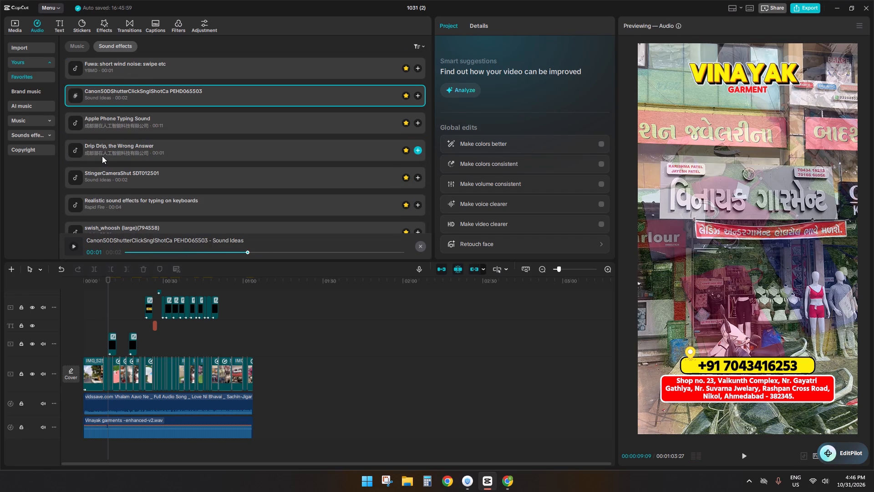
pyautogui.scroll(-1, 102, 156)
pyautogui.click(102, 156)
pyautogui.click(105, 179)
pyautogui.click(102, 198)
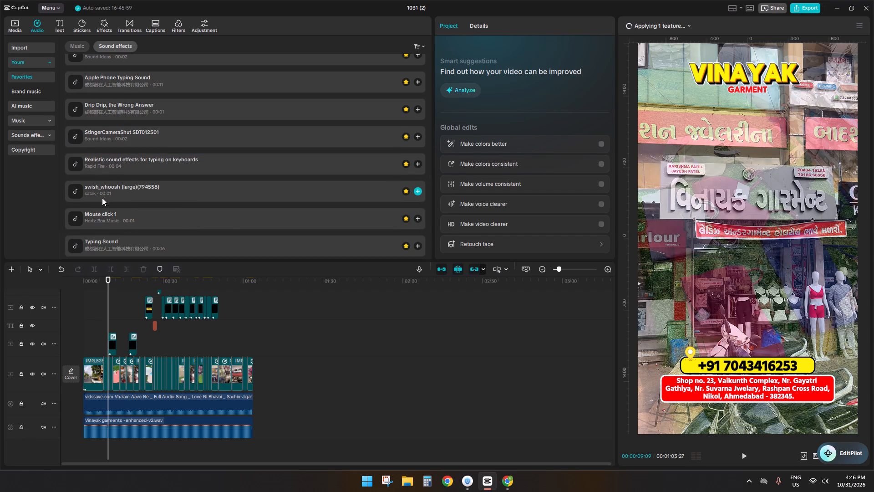
pyautogui.click(102, 213)
pyautogui.click(110, 112)
# Audition the favourite sound effects again, going back up the list through the Cute glitter chime and the Iphone Message Tone.
pyautogui.scroll(2, 111, 120)
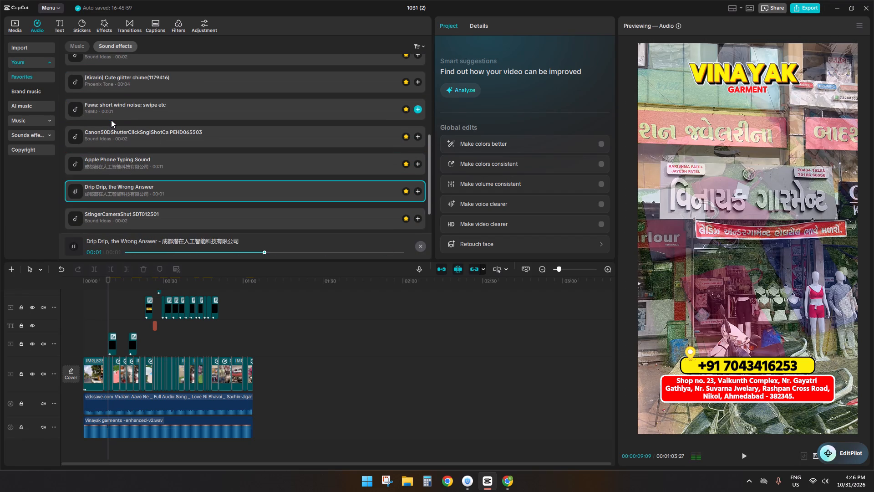
pyautogui.click(111, 117)
pyautogui.click(109, 98)
pyautogui.click(111, 92)
pyautogui.scroll(2, 115, 140)
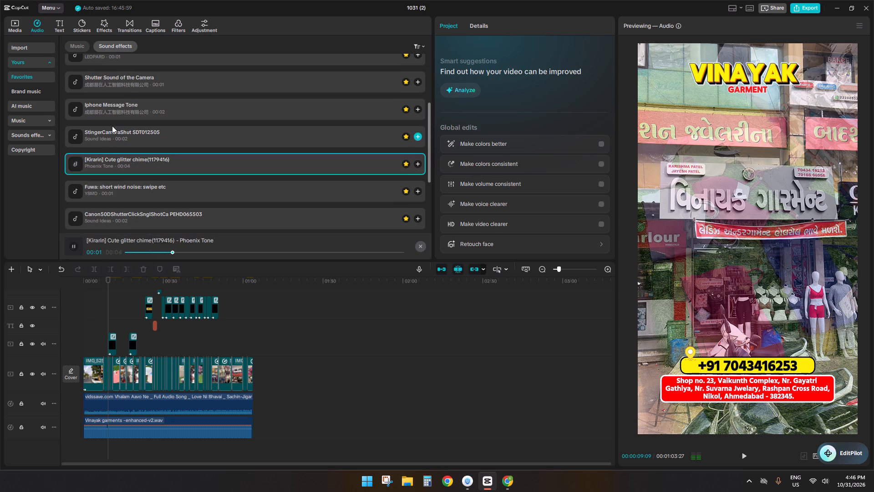
pyautogui.click(112, 126)
pyautogui.click(112, 112)
pyautogui.scroll(2, 114, 140)
pyautogui.click(110, 148)
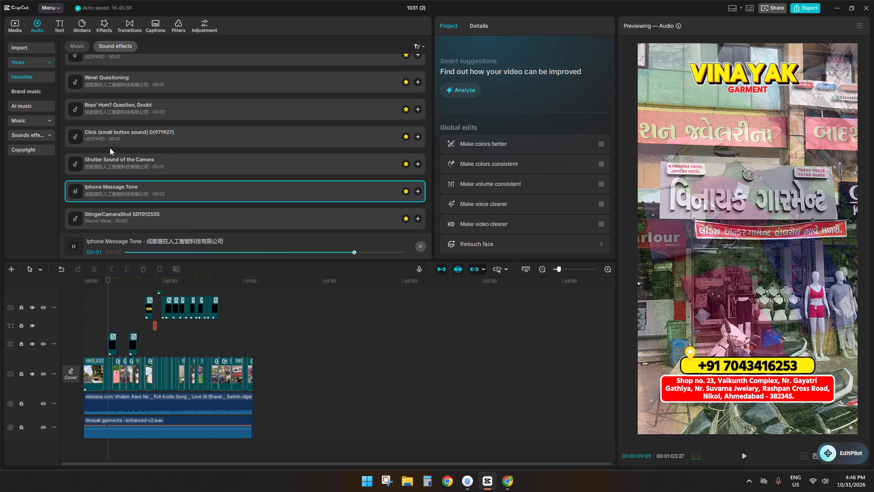
# Place the "Click (small button sound)" effect on its own audio track at about 00:29.
pyautogui.click(110, 140)
pyautogui.moveTo(107, 135); pyautogui.dragTo(162, 332)
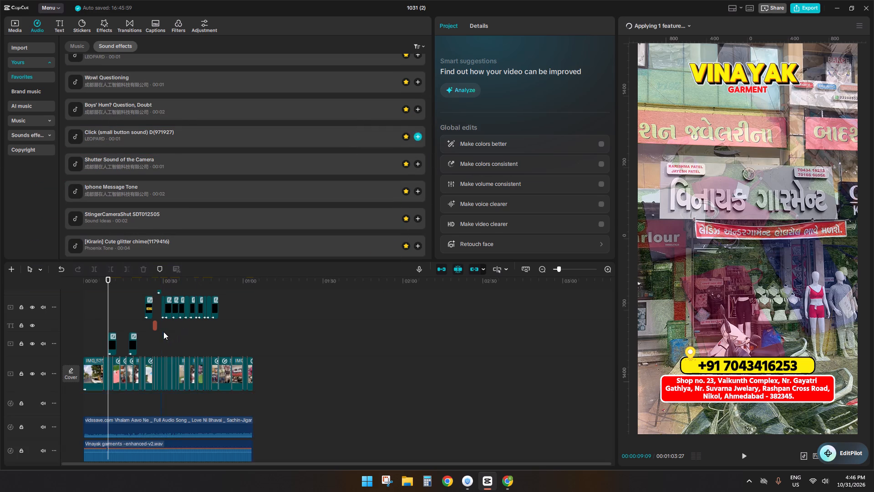
# Copy the placed "Click (small button sound)" effect to the overlay starts at about 00:09, 00:17, 00:23, 00:26, 00:28 and 00:30.
pyautogui.keyDown('ctrl'); pyautogui.scroll(10, 169, 332); pyautogui.keyUp('ctrl')
pyautogui.hotkey('ctrl', 'c')
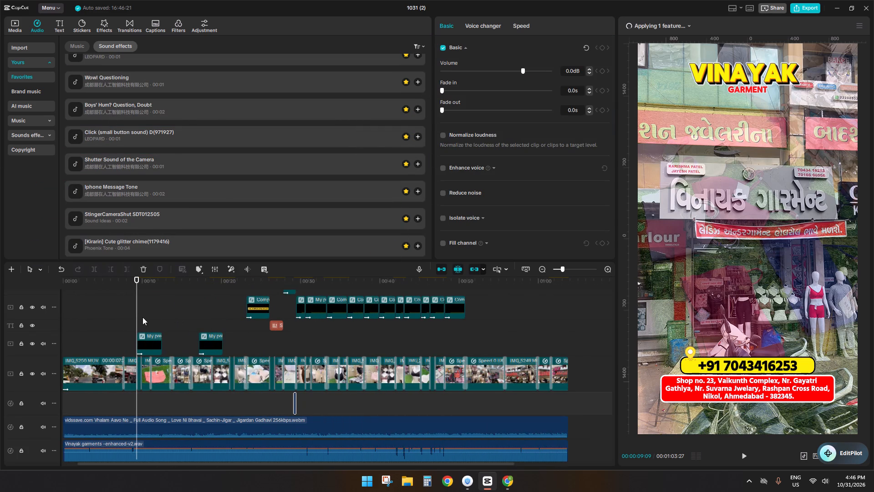
pyautogui.hotkey('ctrl', 'v')
pyautogui.keyDown('ctrl'); pyautogui.click(200, 318); pyautogui.keyUp('ctrl')
pyautogui.hotkey('ctrl', 'v')
pyautogui.keyDown('ctrl'); pyautogui.click(249, 322); pyautogui.keyUp('ctrl')
pyautogui.hotkey('ctrl', 'v')
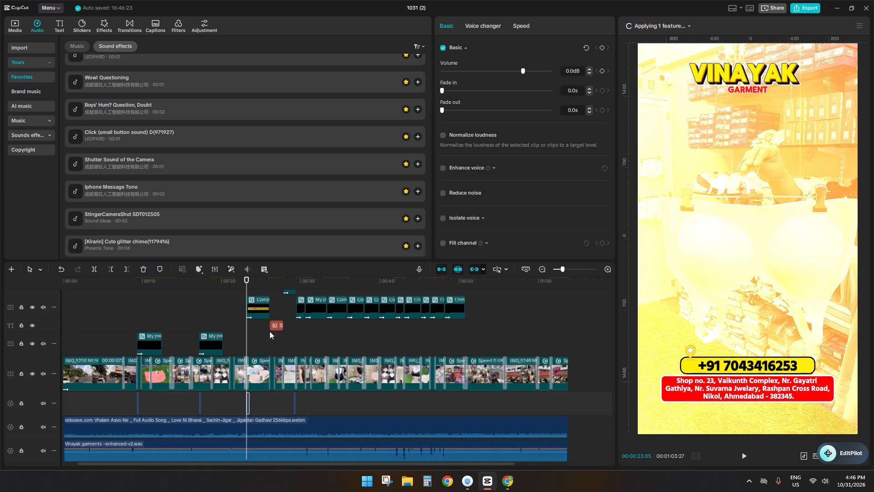
pyautogui.keyDown('ctrl'); pyautogui.click(269, 332); pyautogui.keyUp('ctrl')
pyautogui.hotkey('ctrl', 'v')
pyautogui.keyDown('ctrl'); pyautogui.click(281, 301); pyautogui.keyUp('ctrl')
pyautogui.hotkey('ctrl', 'v')
pyautogui.keyDown('ctrl'); pyautogui.click(305, 325); pyautogui.keyUp('ctrl')
pyautogui.hotkey('ctrl', 'v')
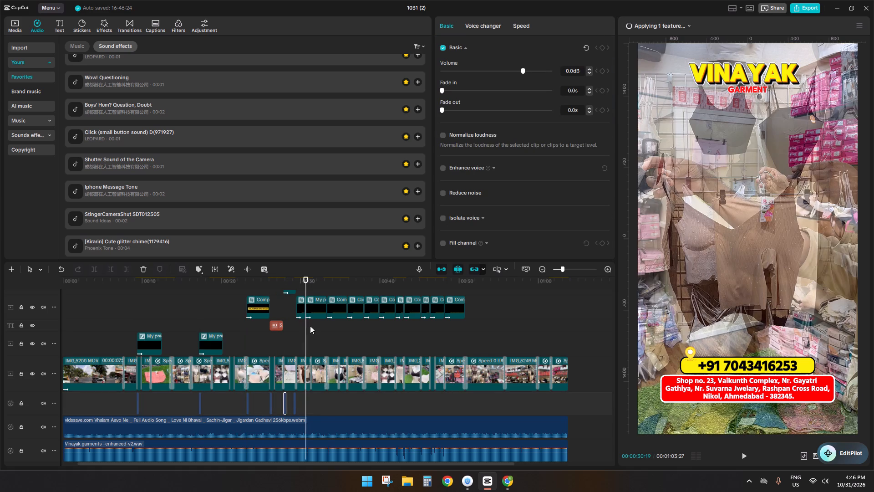
# Paste the click sound at the starts of the overlay clips at about 00:33, 00:36, 00:38 and 00:40.
pyautogui.keyDown('ctrl'); pyautogui.click(326, 326); pyautogui.keyUp('ctrl')
pyautogui.hotkey('ctrl', 'v')
pyautogui.keyDown('ctrl'); pyautogui.click(348, 326); pyautogui.keyUp('ctrl')
pyautogui.hotkey('ctrl', 'v')
pyautogui.keyDown('ctrl'); pyautogui.click(362, 323); pyautogui.keyUp('ctrl')
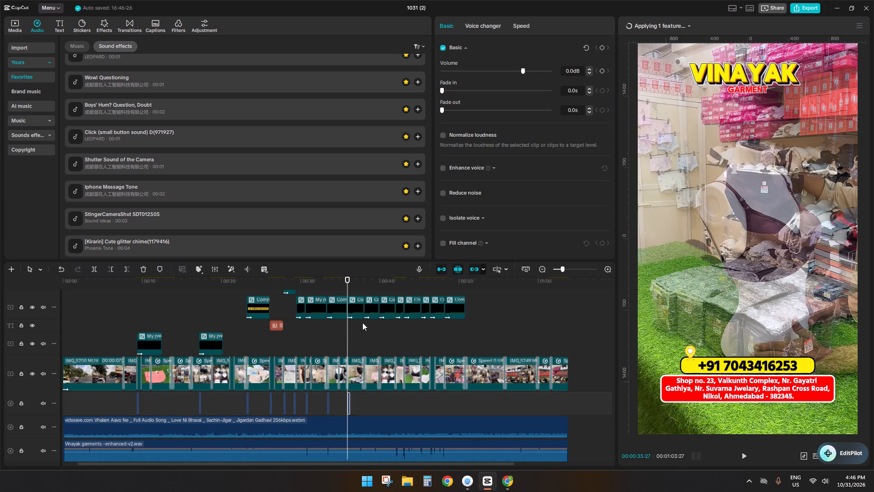
pyautogui.hotkey('ctrl', 'v')
pyautogui.keyDown('ctrl'); pyautogui.click(375, 323); pyautogui.keyUp('ctrl')
pyautogui.keyDown('ctrl'); pyautogui.click(378, 322); pyautogui.keyUp('ctrl')
pyautogui.hotkey('ctrl', 'v')
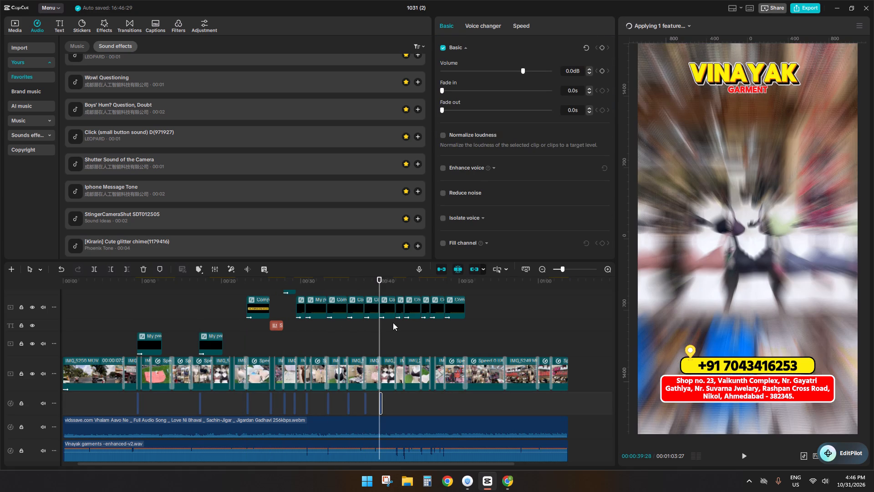
# Paste the click sound at the starts of the remaining overlay clips at about 00:42, 00:43, 00:45, 00:46 and 00:48.
pyautogui.keyDown('ctrl'); pyautogui.click(396, 323); pyautogui.keyUp('ctrl')
pyautogui.hotkey('ctrl', 'v')
pyautogui.keyDown('ctrl'); pyautogui.click(405, 323); pyautogui.keyUp('ctrl')
pyautogui.hotkey('ctrl', 'v')
pyautogui.keyDown('ctrl'); pyautogui.click(422, 323); pyautogui.keyUp('ctrl')
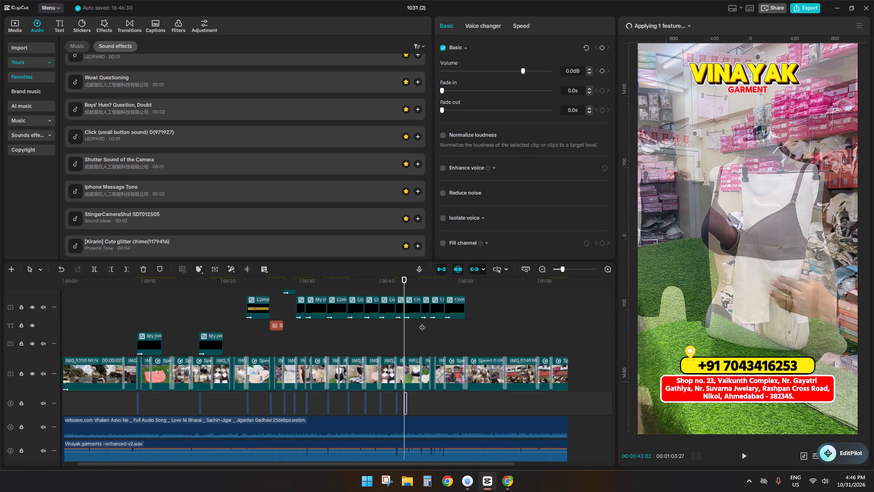
pyautogui.hotkey('ctrl', 'v')
pyautogui.keyDown('ctrl'); pyautogui.click(431, 323); pyautogui.keyUp('ctrl')
pyautogui.hotkey('ctrl', 'v')
pyautogui.keyDown('ctrl'); pyautogui.click(444, 323); pyautogui.keyUp('ctrl')
pyautogui.hotkey('ctrl', 'v')
# Paste the click sound at the starts of the closing stickers and overlay clip at about 00:53, 00:57, 01:01 and 01:03.
pyautogui.keyDown('ctrl'); pyautogui.scroll(-5, 408, 346); pyautogui.keyUp('ctrl')
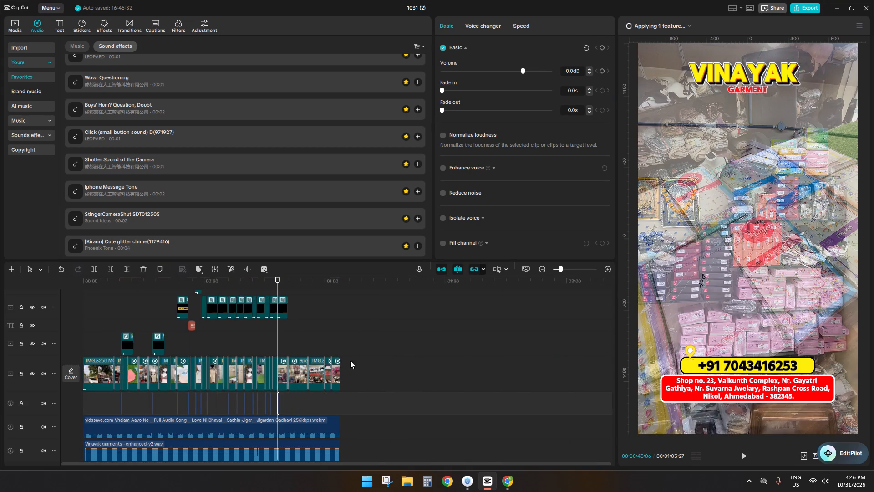
pyautogui.keyDown('ctrl'); pyautogui.scroll(13, 322, 368); pyautogui.keyUp('ctrl')
pyautogui.keyDown('ctrl'); pyautogui.scroll(-5, 406, 350); pyautogui.keyUp('ctrl')
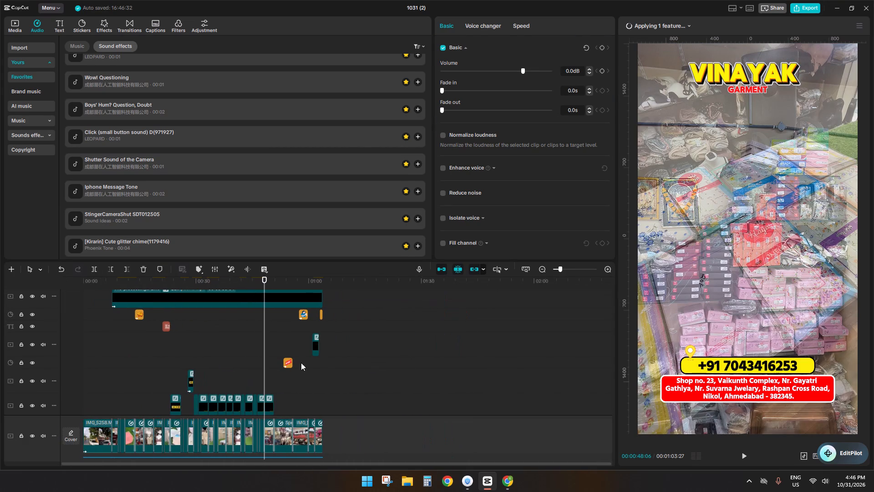
pyautogui.click(281, 370)
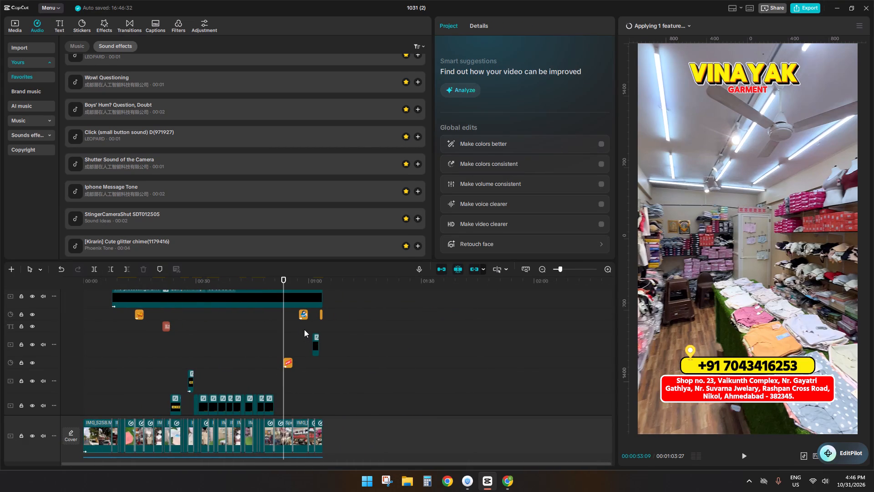
pyautogui.hotkey('ctrl', 'v')
pyautogui.keyDown('ctrl'); pyautogui.scroll(4, 304, 351); pyautogui.keyUp('ctrl')
pyautogui.keyDown('ctrl'); pyautogui.scroll(4, 361, 367); pyautogui.keyUp('ctrl')
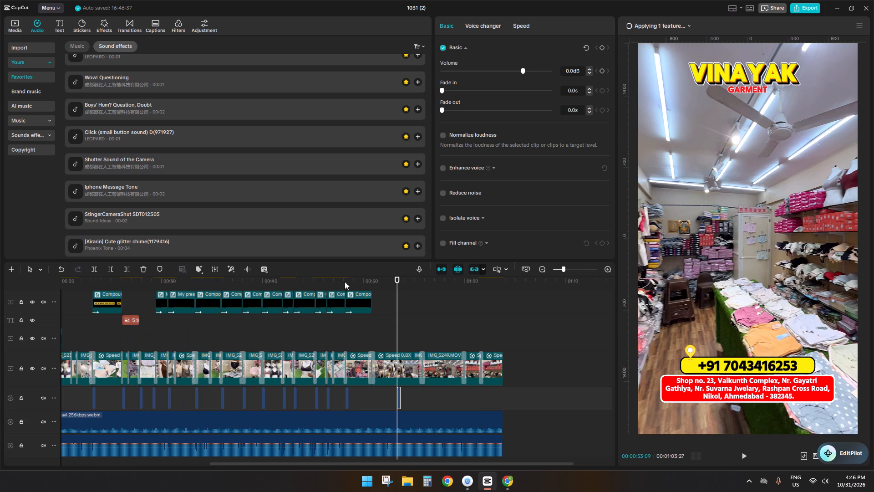
pyautogui.moveTo(330, 260); pyautogui.dragTo(320, 148)
pyautogui.keyDown('ctrl'); pyautogui.scroll(-8, 352, 295); pyautogui.keyUp('ctrl')
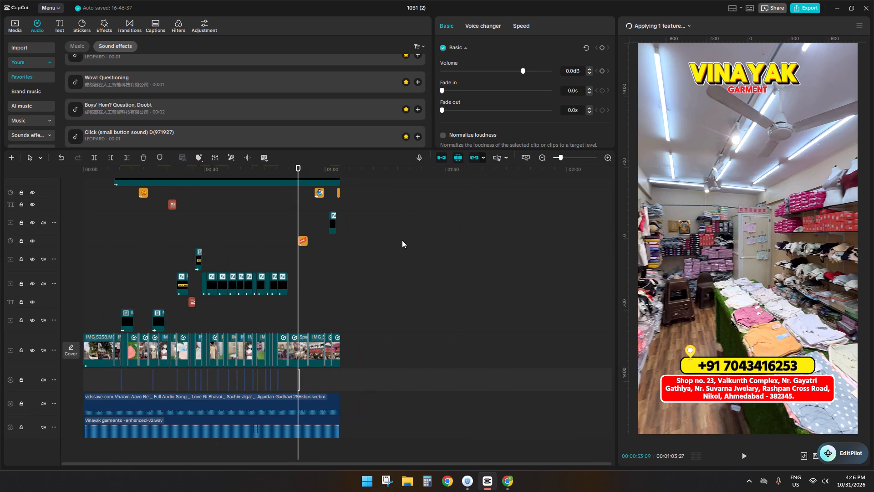
pyautogui.click(313, 204)
pyautogui.click(313, 204)
pyautogui.hotkey('ctrl', 'v')
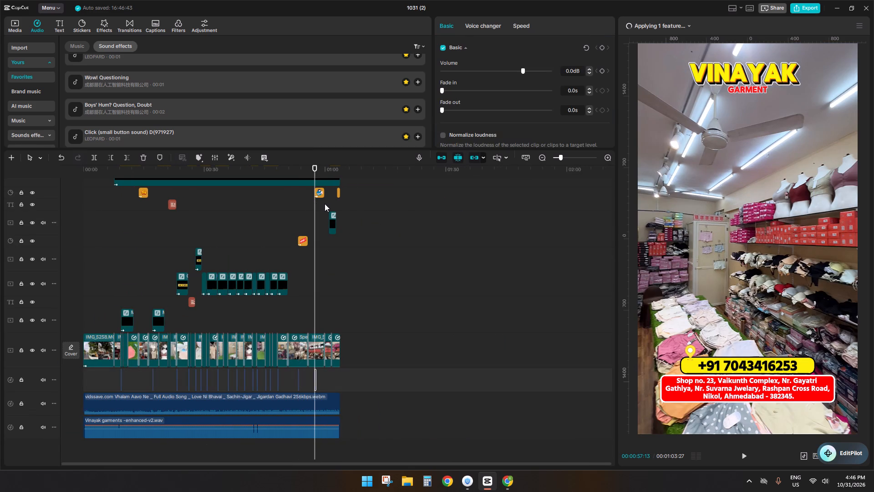
pyautogui.keyDown('ctrl'); pyautogui.click(330, 201); pyautogui.keyUp('ctrl')
pyautogui.hotkey('ctrl', 'v')
pyautogui.keyDown('ctrl'); pyautogui.click(336, 200); pyautogui.keyUp('ctrl')
pyautogui.hotkey('ctrl', 'v')
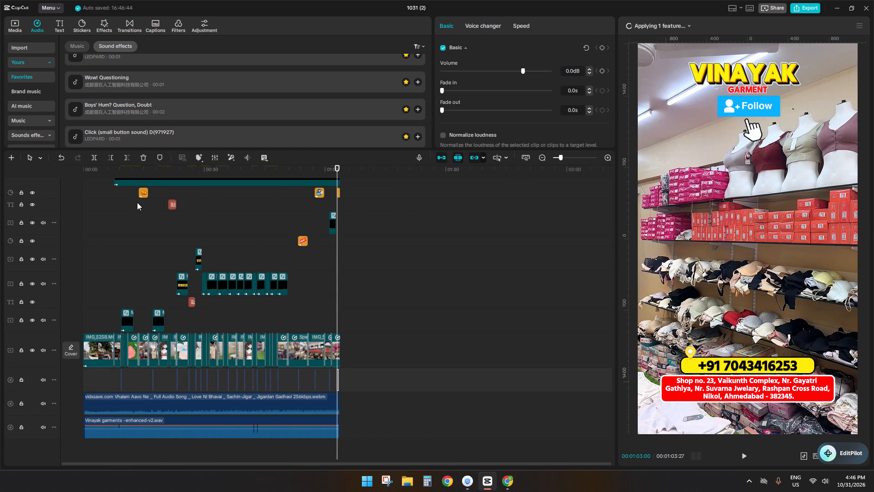
# Paste the click sound at the "Special Offer" sticker near 00:14 and the "M to 7XL" text near 00:21.
pyautogui.keyDown('ctrl'); pyautogui.click(137, 202); pyautogui.keyUp('ctrl')
pyautogui.hotkey('ctrl', 'v')
pyautogui.keyDown('ctrl'); pyautogui.click(167, 211); pyautogui.keyUp('ctrl')
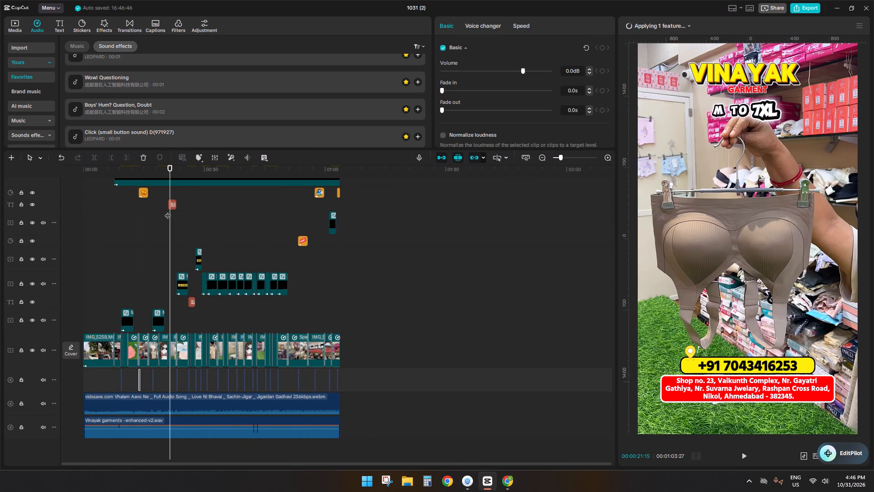
pyautogui.keyDown('ctrl'); pyautogui.click(168, 211); pyautogui.keyUp('ctrl')
pyautogui.hotkey('ctrl', 'v')
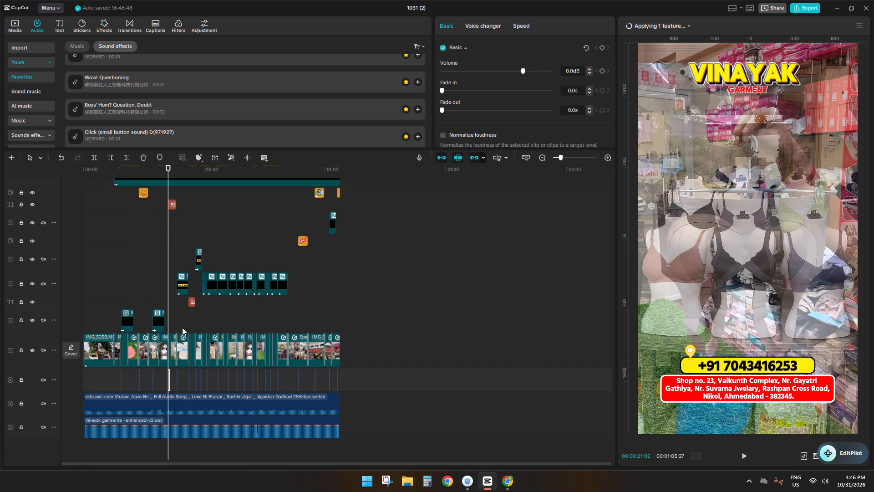
# Place the favourite "Canon50DShutterClickSnglShotCa" sound effect at the very start of the video on its own audio track.
pyautogui.keyDown('ctrl'); pyautogui.scroll(5, 182, 328); pyautogui.keyUp('ctrl')
pyautogui.keyDown('ctrl'); pyautogui.click(173, 295); pyautogui.keyUp('ctrl')
pyautogui.moveTo(173, 291); pyautogui.dragTo(5, 288)
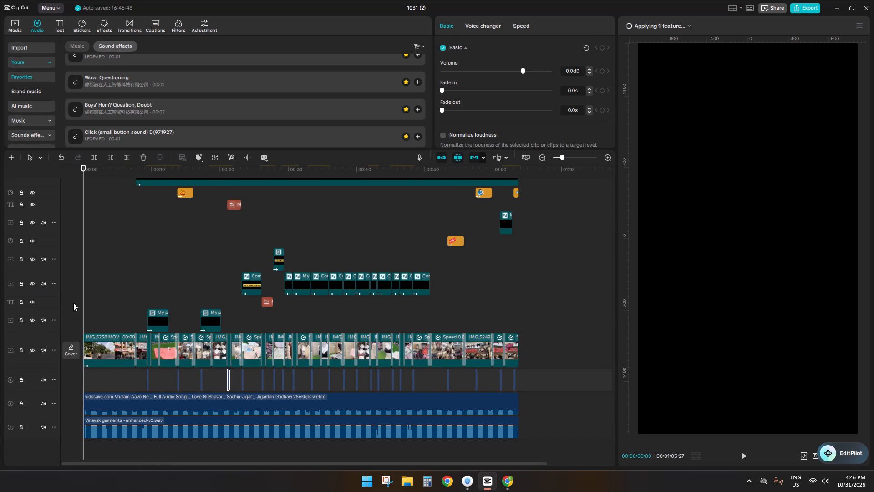
pyautogui.keyDown('ctrl'); pyautogui.scroll(4, 129, 347); pyautogui.keyUp('ctrl')
pyautogui.scroll(-3, 114, 126)
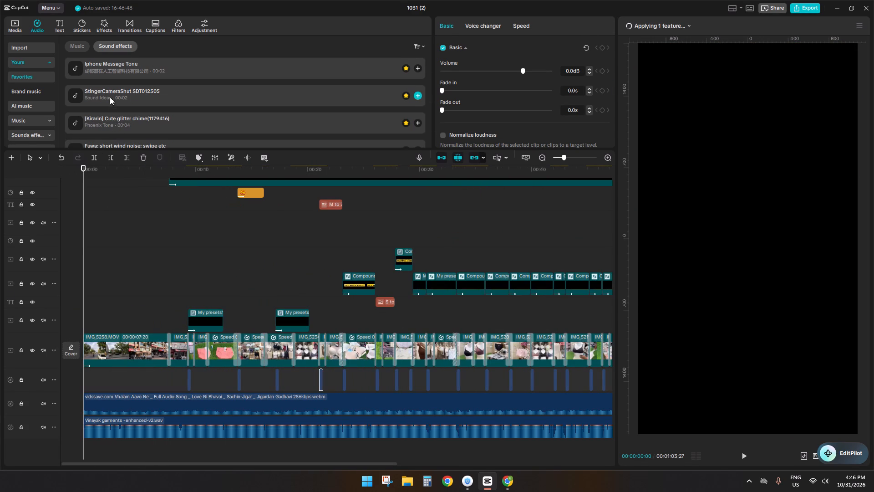
pyautogui.scroll(-2, 110, 90)
pyautogui.click(102, 98)
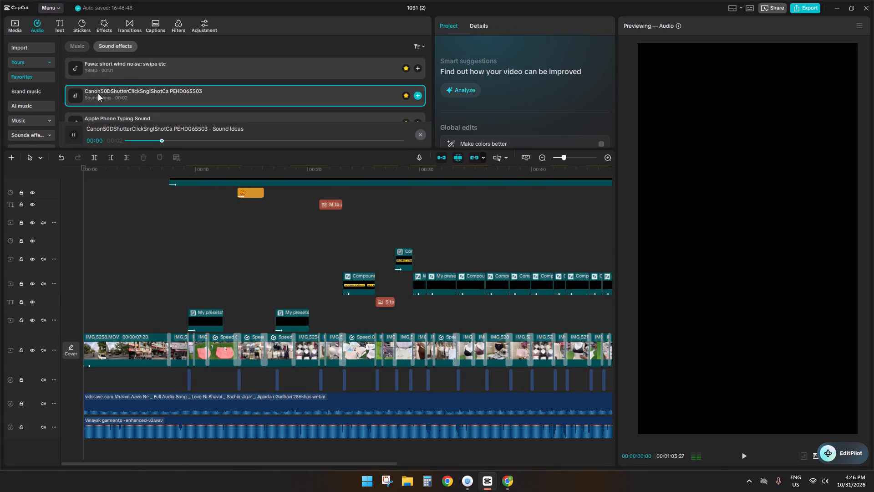
pyautogui.moveTo(98, 93); pyautogui.dragTo(80, 399)
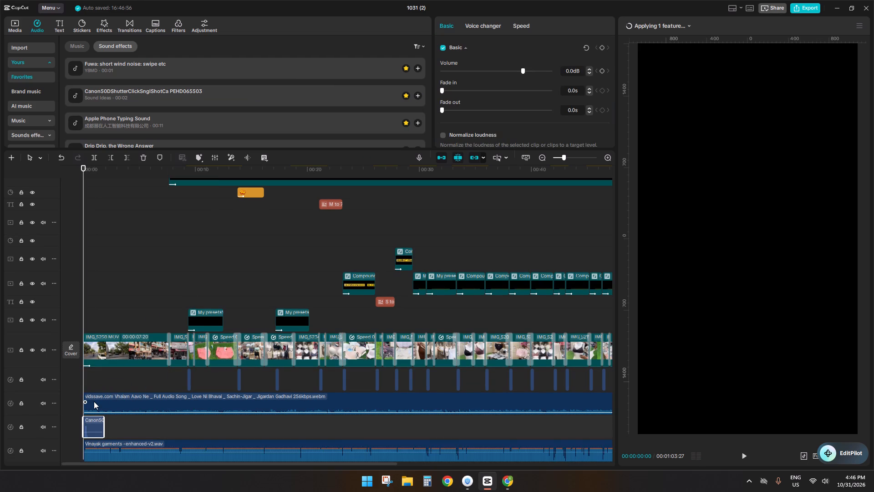
# Copy the Canon shutter sound to the video transitions at about 00:51 and 00:56.
pyautogui.hotkey('ctrl', 'c')
pyautogui.keyDown('ctrl'); pyautogui.scroll(-1, 259, 389); pyautogui.keyUp('ctrl')
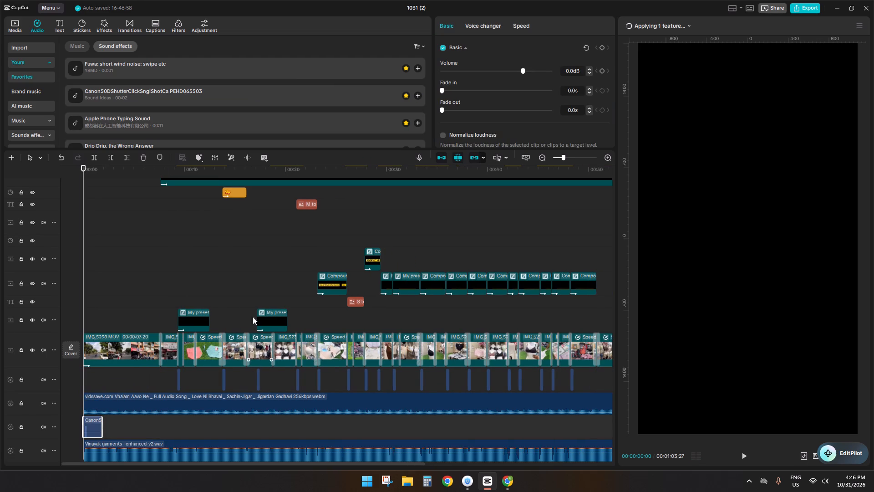
pyautogui.keyDown('ctrl'); pyautogui.scroll(-3, 358, 336); pyautogui.keyUp('ctrl')
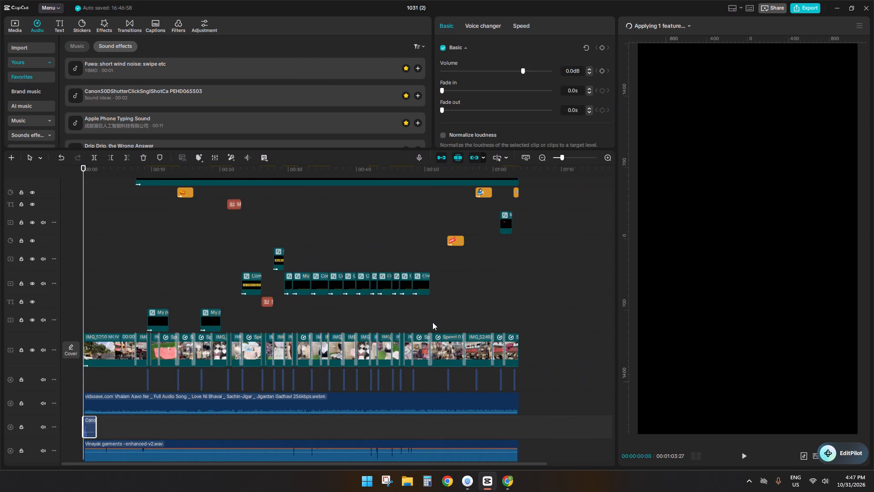
pyautogui.keyDown('ctrl'); pyautogui.click(432, 322); pyautogui.keyUp('ctrl')
pyautogui.hotkey('ctrl', 'v')
pyautogui.keyDown('ctrl'); pyautogui.click(462, 322); pyautogui.keyUp('ctrl')
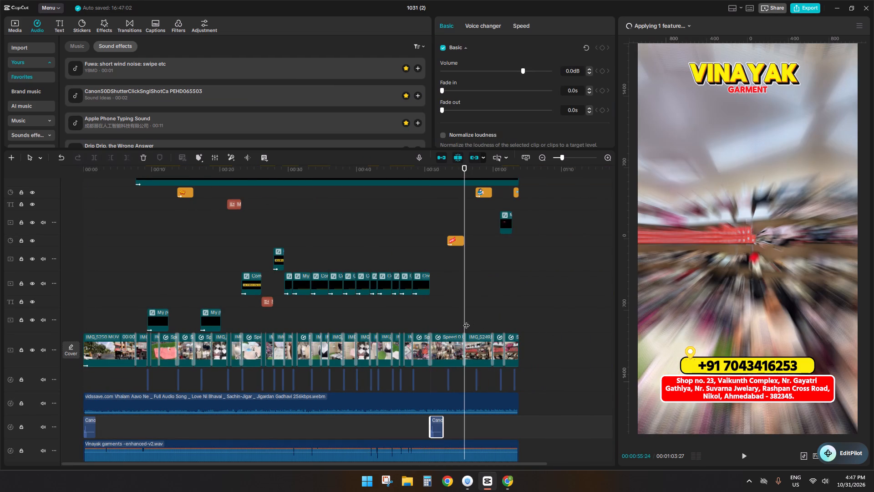
pyautogui.keyDown('ctrl'); pyautogui.click(466, 321); pyautogui.keyUp('ctrl')
pyautogui.hotkey('ctrl', 'v')
# Play the opening and paste the Canon shutter sound where the long compound clip starts, at about 00:08.
pyautogui.keyDown('ctrl'); pyautogui.click(465, 301); pyautogui.keyUp('ctrl')
pyautogui.moveTo(465, 301); pyautogui.dragTo(191, 306)
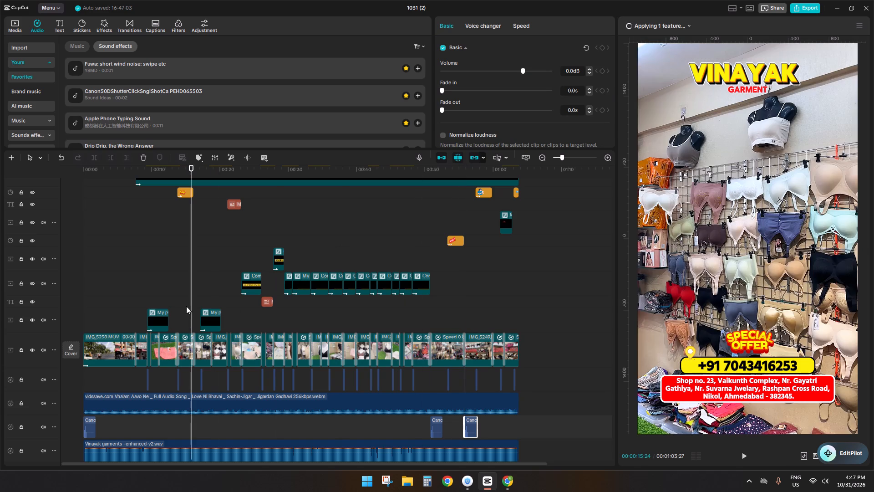
pyautogui.click(176, 306)
pyautogui.click(165, 299)
pyautogui.moveTo(165, 299); pyautogui.dragTo(71, 292)
pyautogui.press('space')
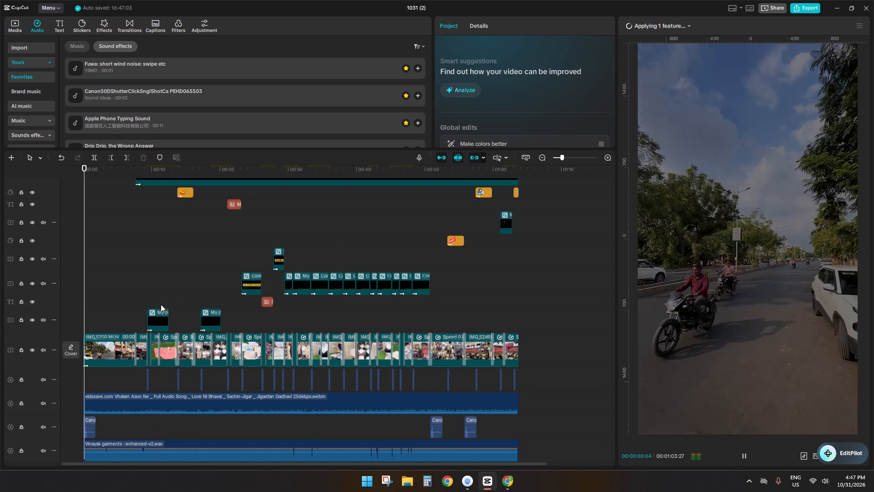
pyautogui.scroll(5, 167, 316)
pyautogui.scroll(-3, 150, 300)
pyautogui.click(138, 222)
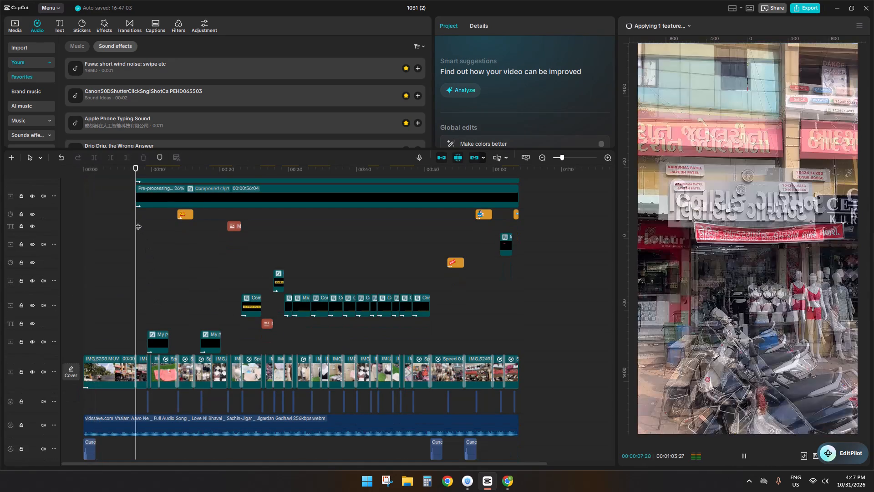
pyautogui.hotkey('ctrl', 'v')
# Play back the section from about 00:08 to 00:12 to check the new sounds and the yellow price banner.
pyautogui.press('space')
pyautogui.keyDown('ctrl'); pyautogui.scroll(1, 147, 336); pyautogui.keyUp('ctrl')
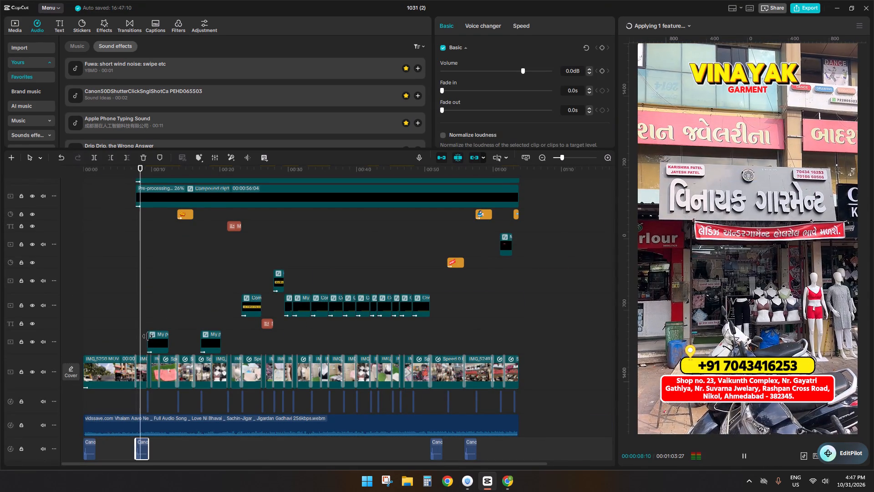
pyautogui.keyDown('ctrl'); pyautogui.scroll(2, 147, 336); pyautogui.keyUp('ctrl')
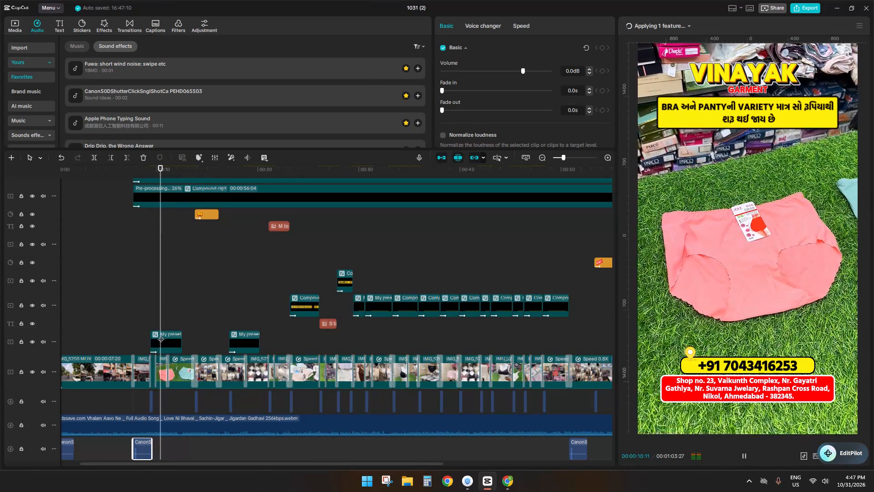
pyautogui.keyDown('ctrl'); pyautogui.scroll(-4, 186, 333); pyautogui.keyUp('ctrl')
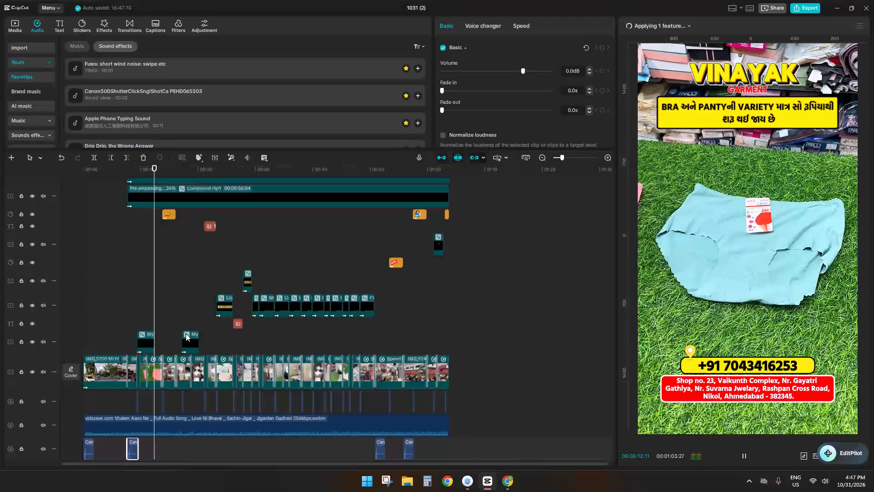
pyautogui.click(147, 317)
pyautogui.press('space')
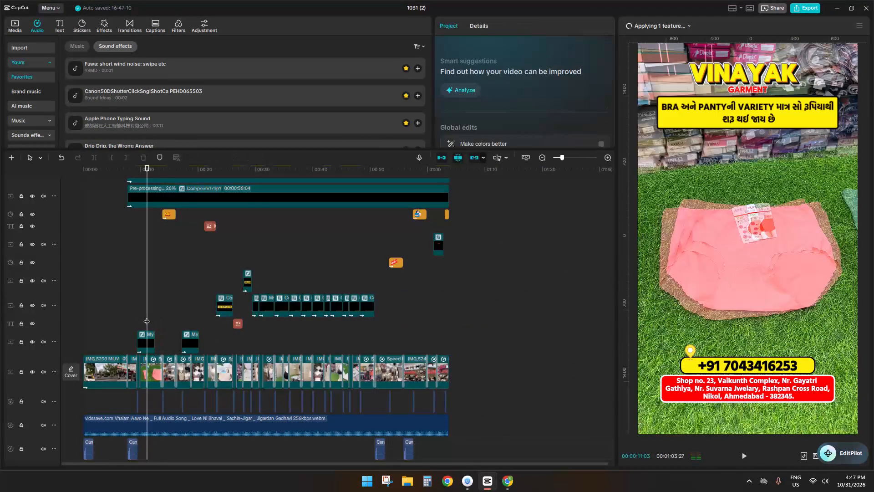
pyautogui.press('space')
pyautogui.press('space')
# Open the preset compound clip at about 00:09 and write the price in its banner text as "100/-".
pyautogui.doubleClick(147, 346)
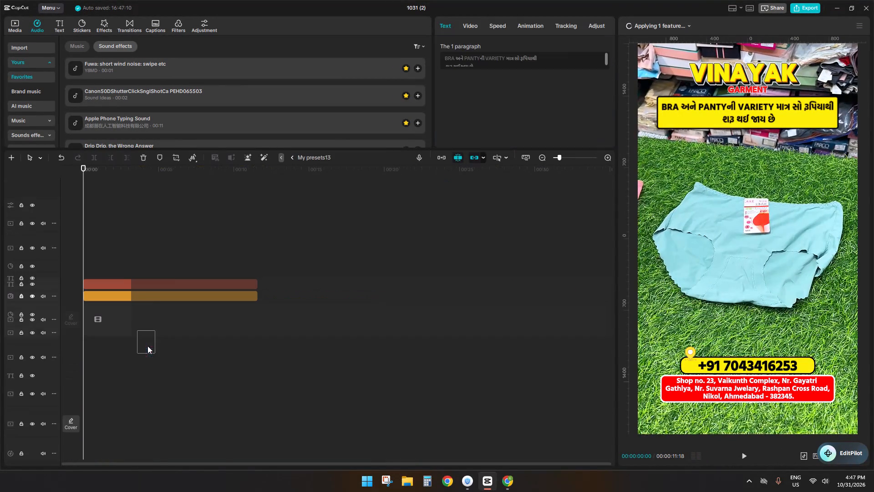
pyautogui.click(141, 291)
pyautogui.click(158, 277)
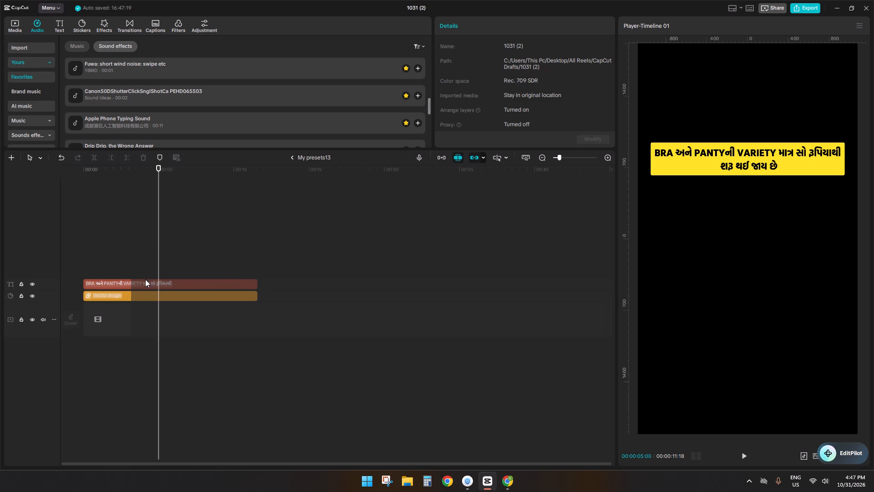
pyautogui.click(145, 289)
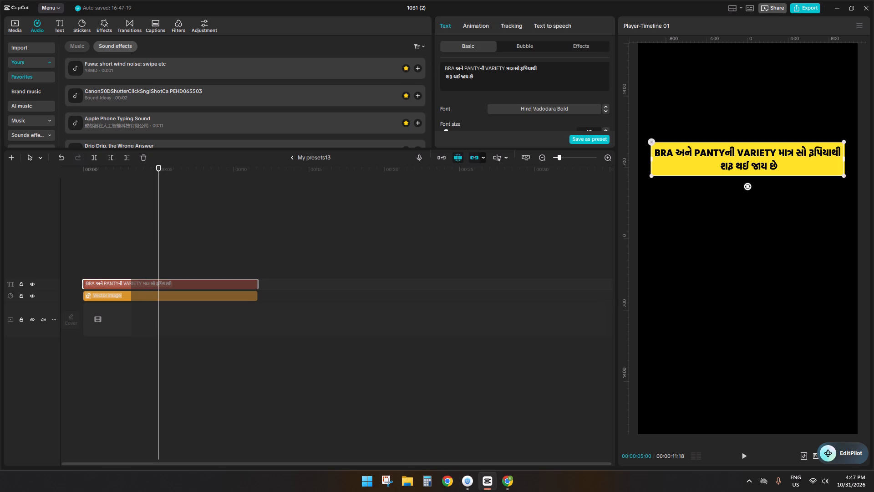
pyautogui.click(516, 68)
pyautogui.write('100')
pyautogui.write('/-')
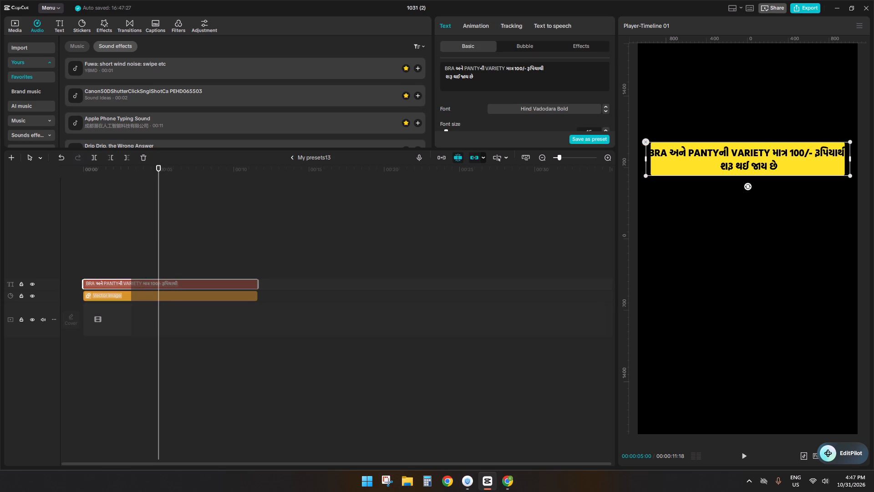
# Break the banner text after "100/-" so its second line reads "રૂપિયાથી શરૂ થઈ જાય છે", and enlarge the text slightly.
pyautogui.click(528, 69)
pyautogui.press('Return')
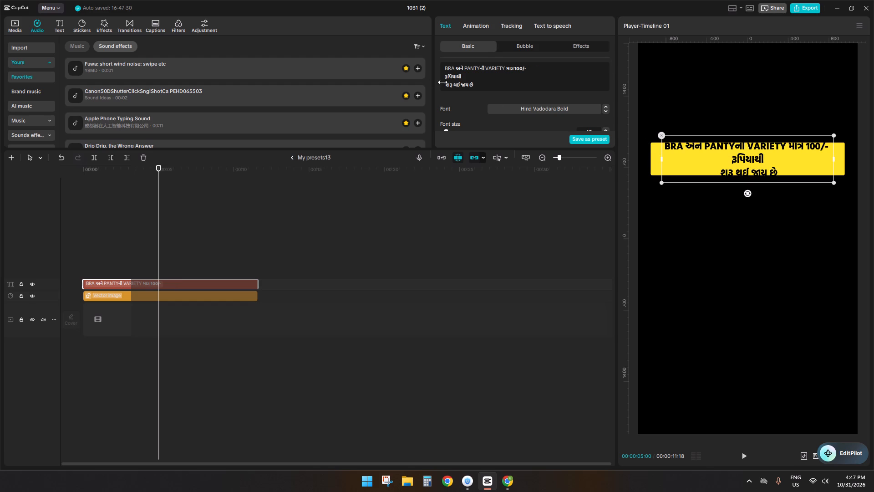
pyautogui.click(447, 86)
pyautogui.press('BackSpace')
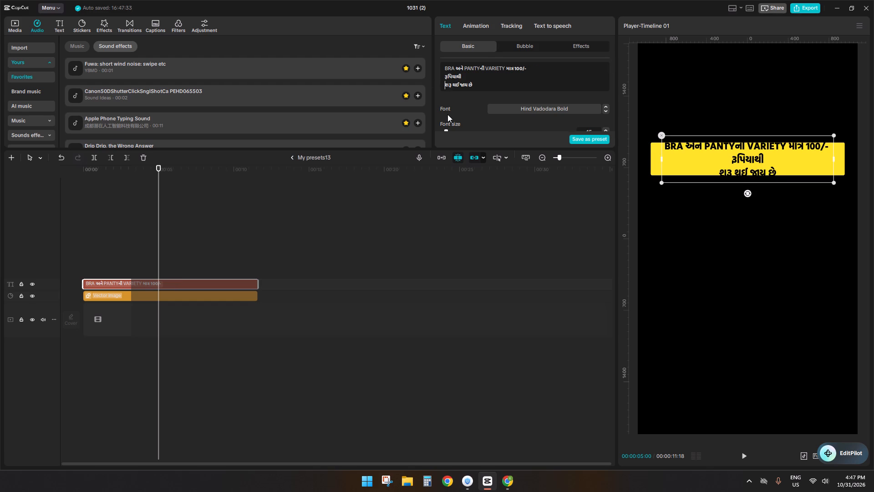
pyautogui.press('BackSpace')
pyautogui.press('space')
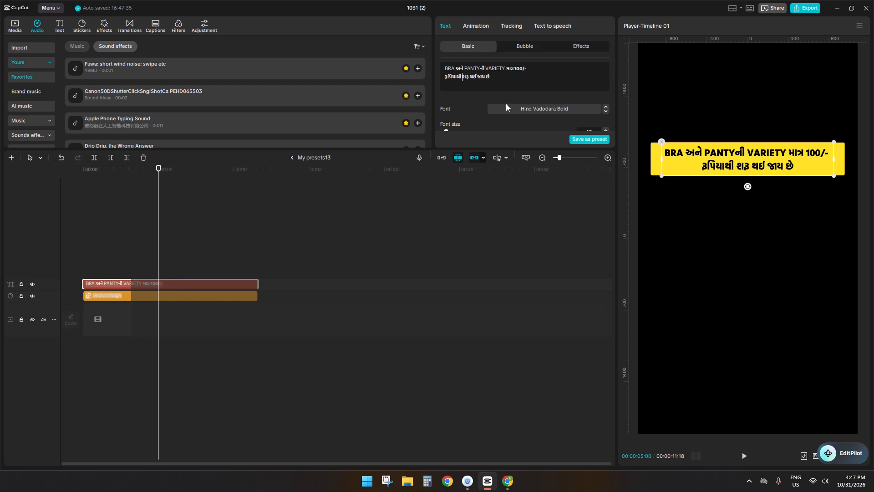
pyautogui.moveTo(662, 175); pyautogui.dragTo(656, 176)
pyautogui.click(289, 159)
# Spot-check the main timeline by playing short sections from the price banner through to the end, looking over the banners and stickers.
pyautogui.press('space')
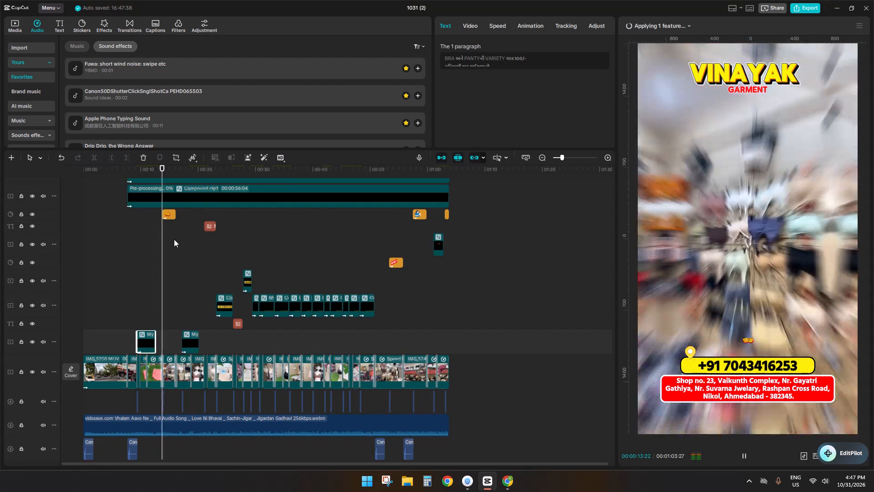
pyautogui.click(184, 303)
pyautogui.press('space')
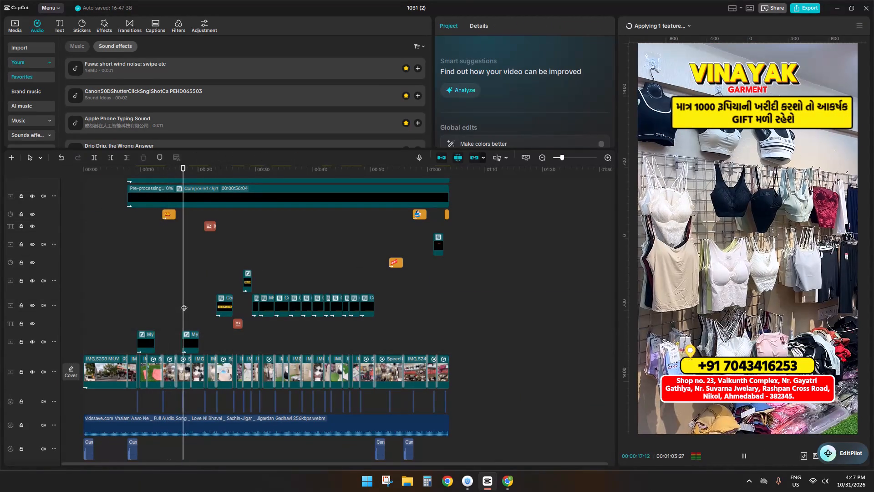
pyautogui.click(205, 241)
pyautogui.press('space')
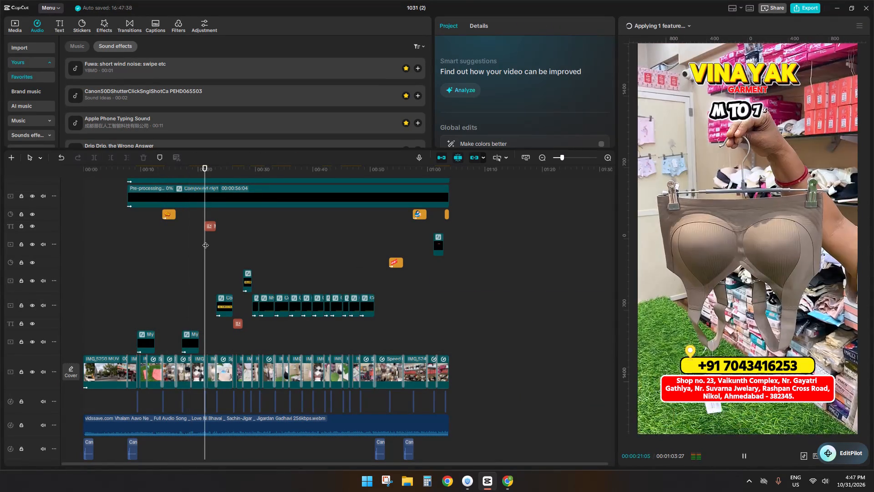
pyautogui.click(217, 286)
pyautogui.press('space')
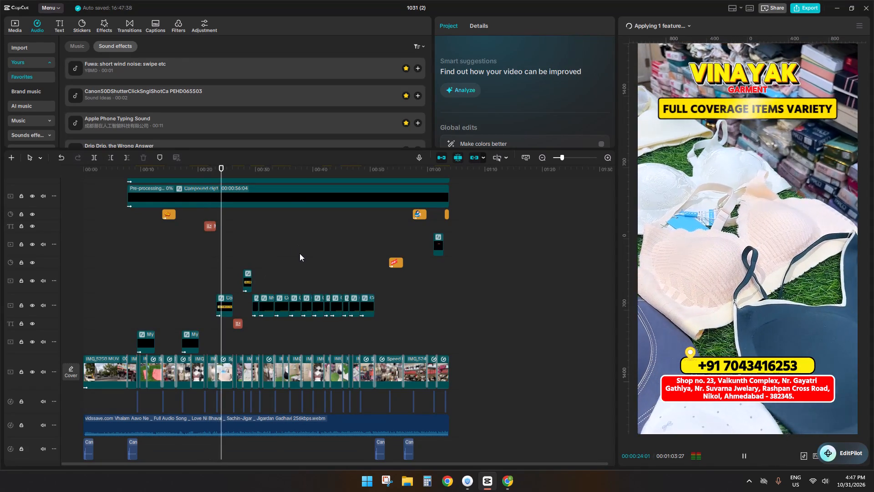
pyautogui.click(300, 254)
pyautogui.press('space')
pyautogui.click(325, 273)
pyautogui.press('space')
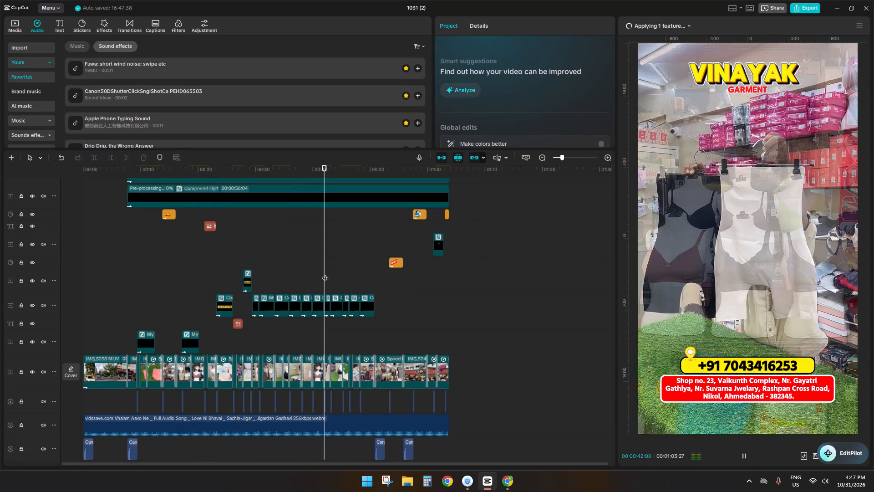
pyautogui.click(352, 278)
pyautogui.press('space')
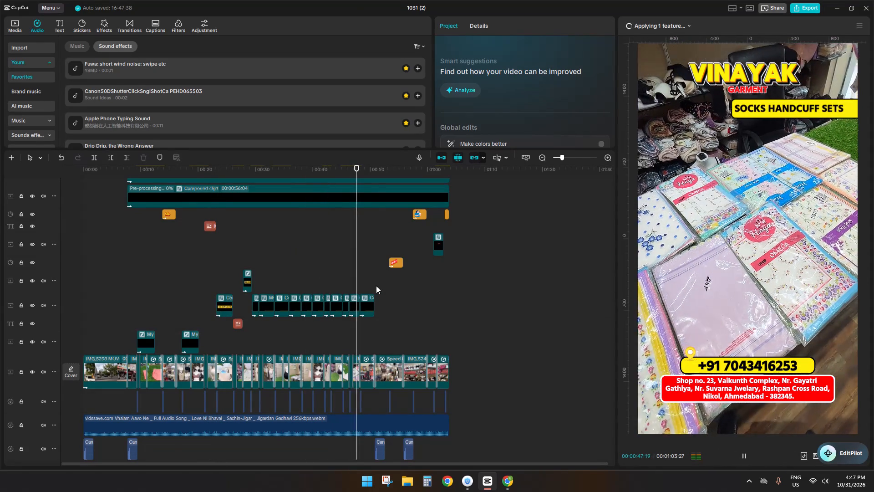
pyautogui.click(376, 286)
pyautogui.press('space')
pyautogui.click(392, 283)
pyautogui.press('space')
pyautogui.click(392, 283)
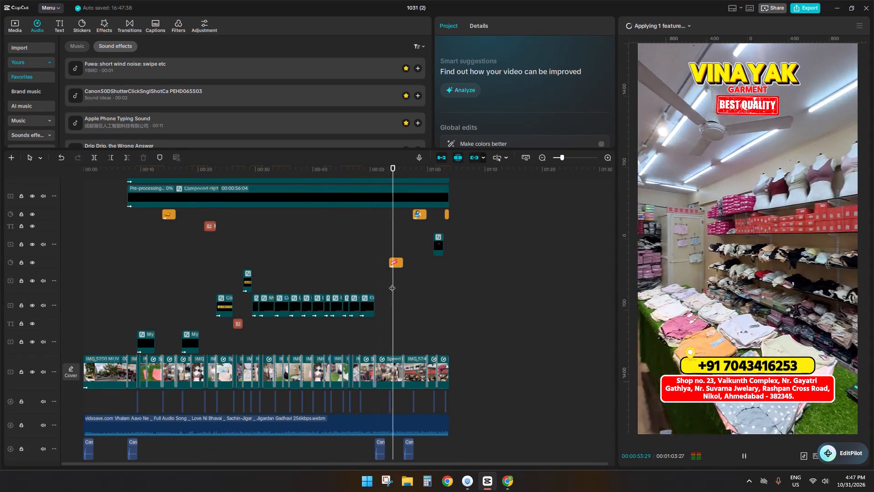
pyautogui.press('space')
pyautogui.press('space')
pyautogui.click(415, 226)
pyautogui.press('space')
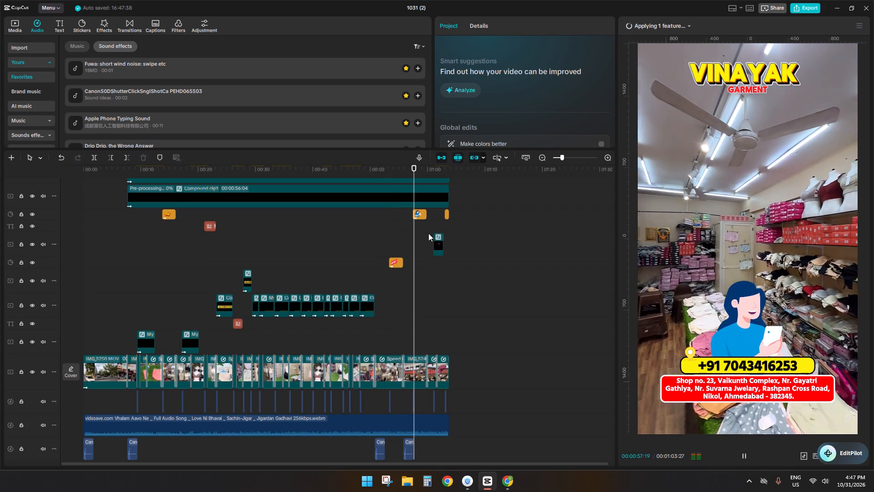
pyautogui.click(434, 228)
pyautogui.press('space')
pyautogui.click(444, 220)
pyautogui.press('space')
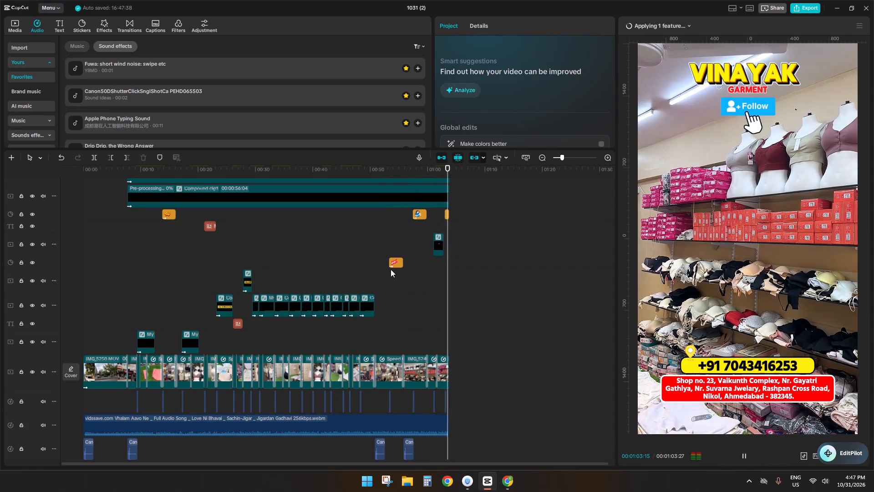
pyautogui.click(410, 279)
pyautogui.moveTo(410, 279); pyautogui.dragTo(454, 277)
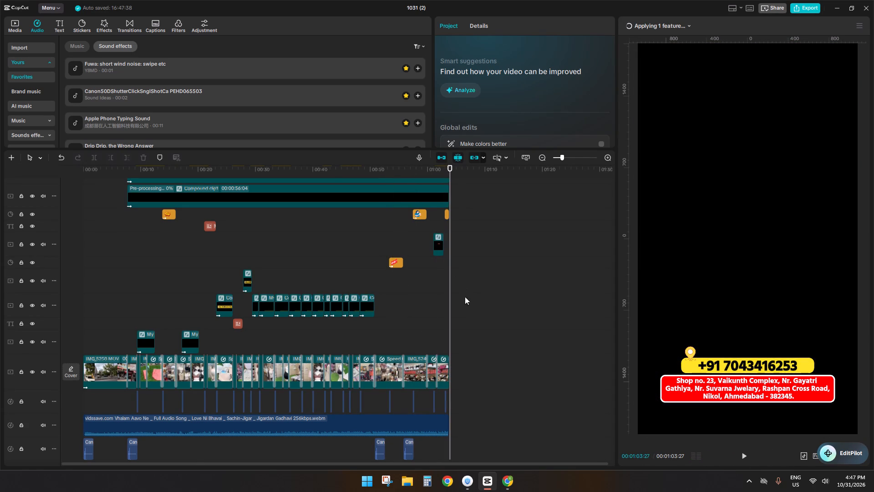
# Trim the end of the address and phone banner clip "My presets27" to the video's end at 00:01:03:24, and return to the start.
pyautogui.keyDown('ctrl'); pyautogui.scroll(20, 467, 305); pyautogui.keyUp('ctrl')
pyautogui.keyDown('ctrl'); pyautogui.scroll(6, 467, 305); pyautogui.keyUp('ctrl')
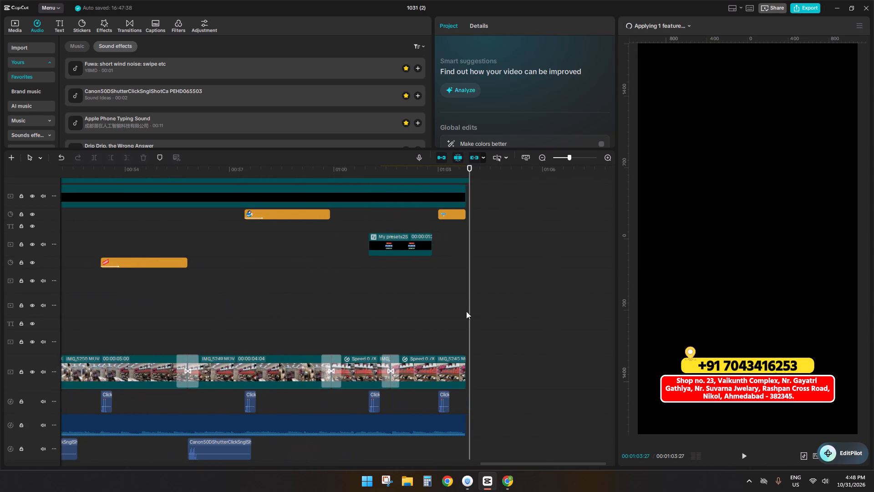
pyautogui.click(466, 311)
pyautogui.scroll(10, 466, 311)
pyautogui.click(458, 217)
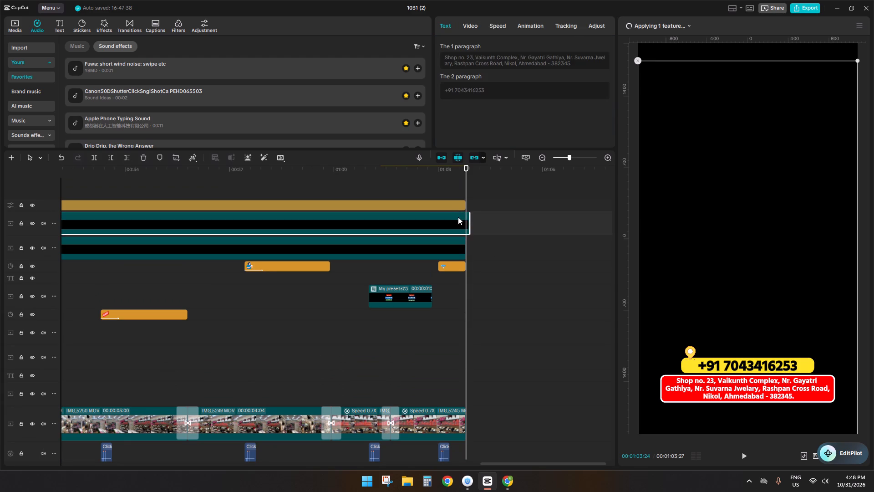
pyautogui.moveTo(458, 217); pyautogui.dragTo(420, 215)
pyautogui.click(288, 157)
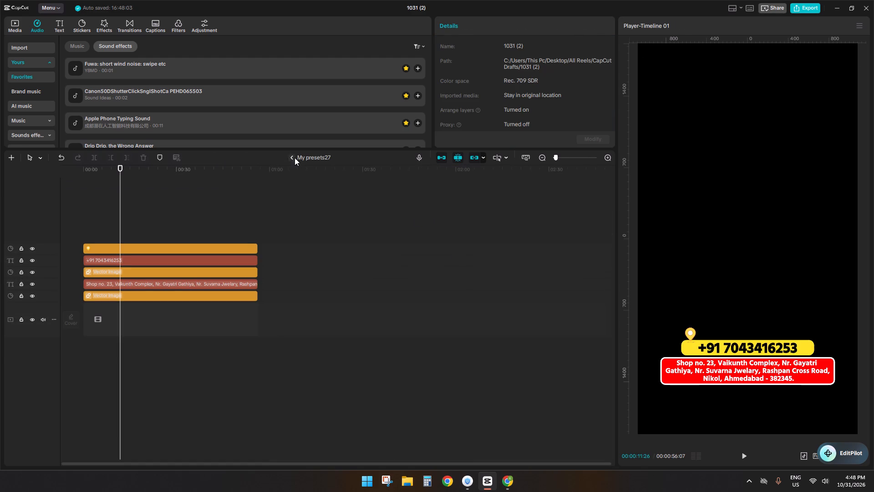
pyautogui.keyDown('ctrl'); pyautogui.scroll(-10, 224, 308); pyautogui.keyUp('ctrl')
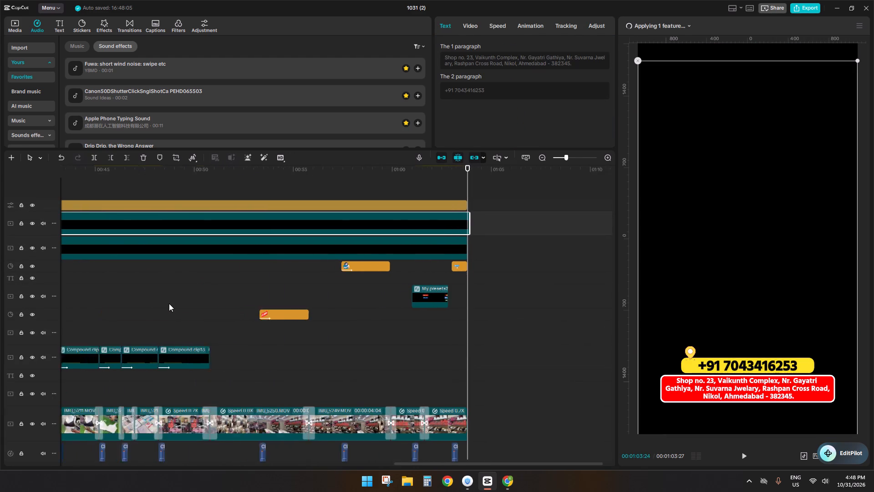
pyautogui.keyDown('ctrl'); pyautogui.scroll(-13, 169, 303); pyautogui.keyUp('ctrl')
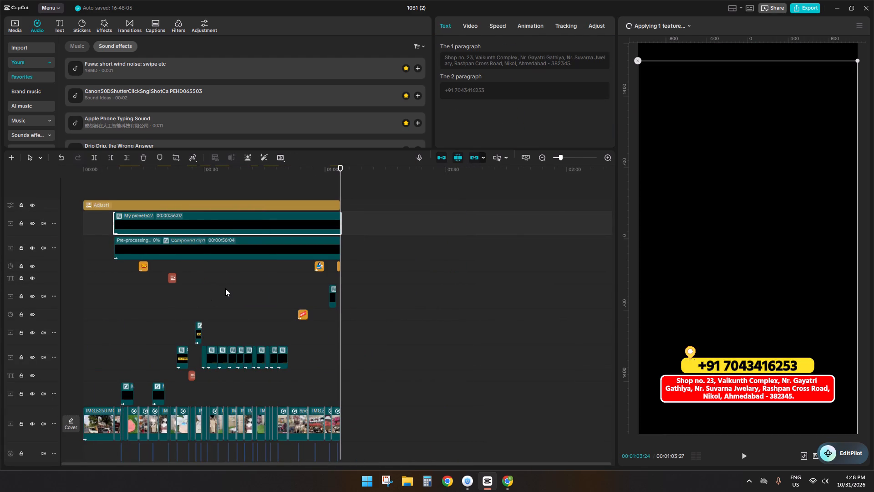
pyautogui.press('s')
pyautogui.press('d')
pyautogui.click(292, 276)
pyautogui.moveTo(292, 276); pyautogui.dragTo(0, 226)
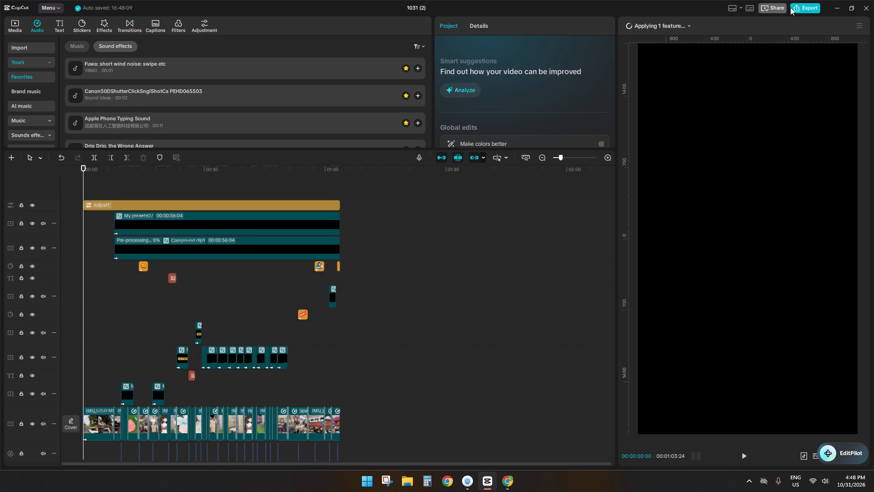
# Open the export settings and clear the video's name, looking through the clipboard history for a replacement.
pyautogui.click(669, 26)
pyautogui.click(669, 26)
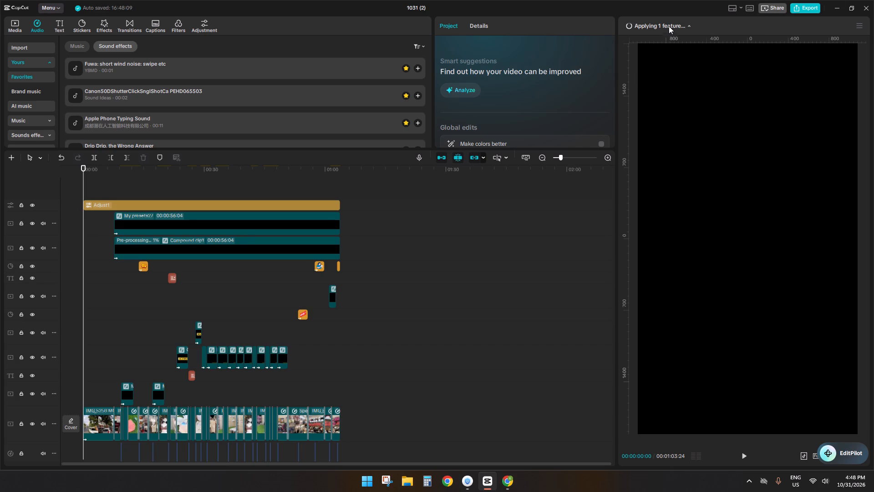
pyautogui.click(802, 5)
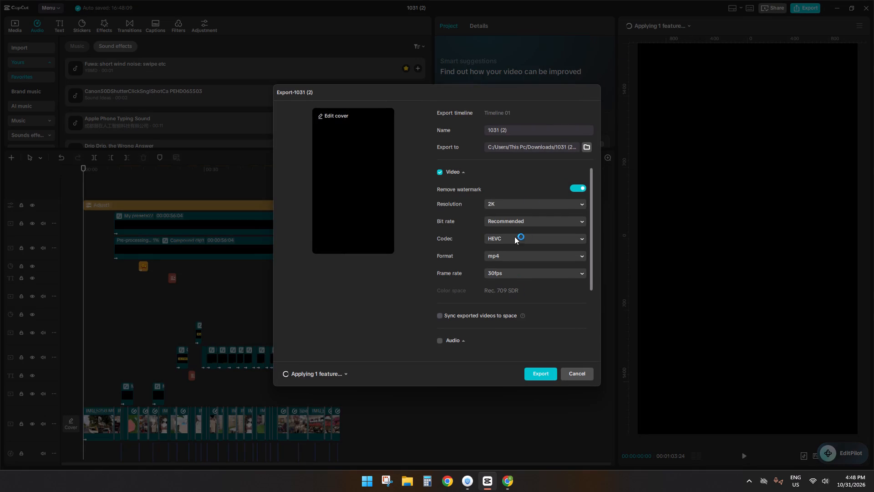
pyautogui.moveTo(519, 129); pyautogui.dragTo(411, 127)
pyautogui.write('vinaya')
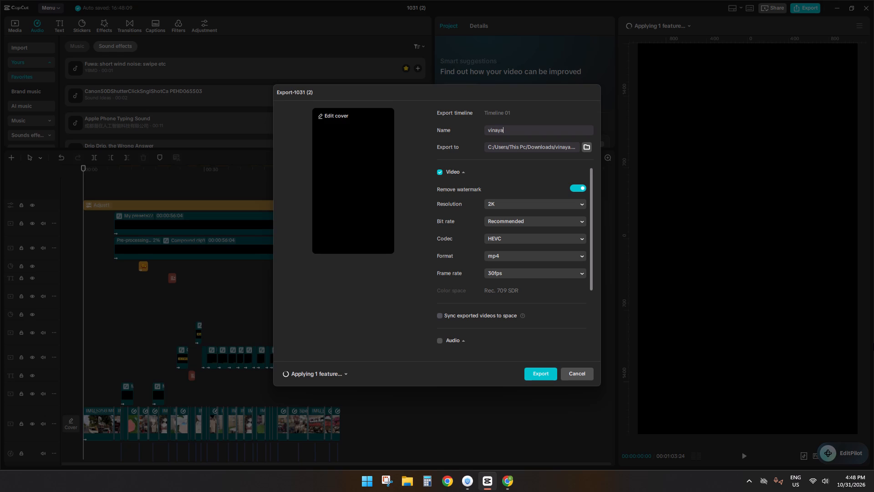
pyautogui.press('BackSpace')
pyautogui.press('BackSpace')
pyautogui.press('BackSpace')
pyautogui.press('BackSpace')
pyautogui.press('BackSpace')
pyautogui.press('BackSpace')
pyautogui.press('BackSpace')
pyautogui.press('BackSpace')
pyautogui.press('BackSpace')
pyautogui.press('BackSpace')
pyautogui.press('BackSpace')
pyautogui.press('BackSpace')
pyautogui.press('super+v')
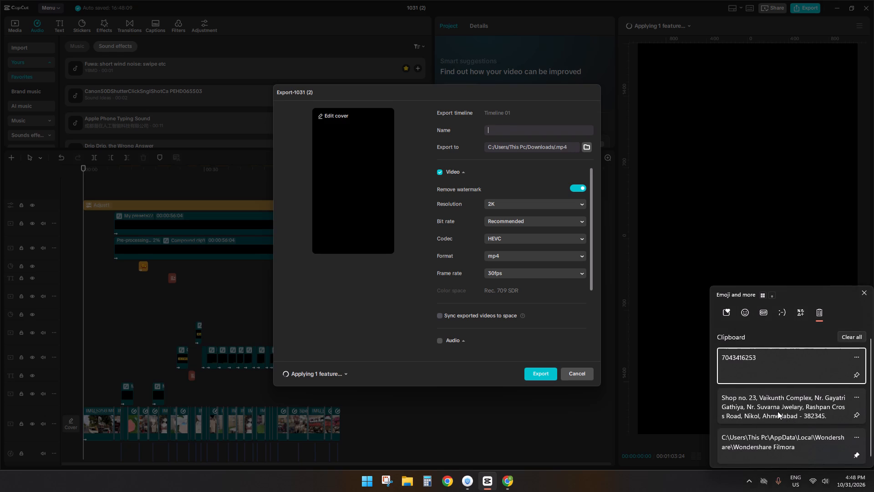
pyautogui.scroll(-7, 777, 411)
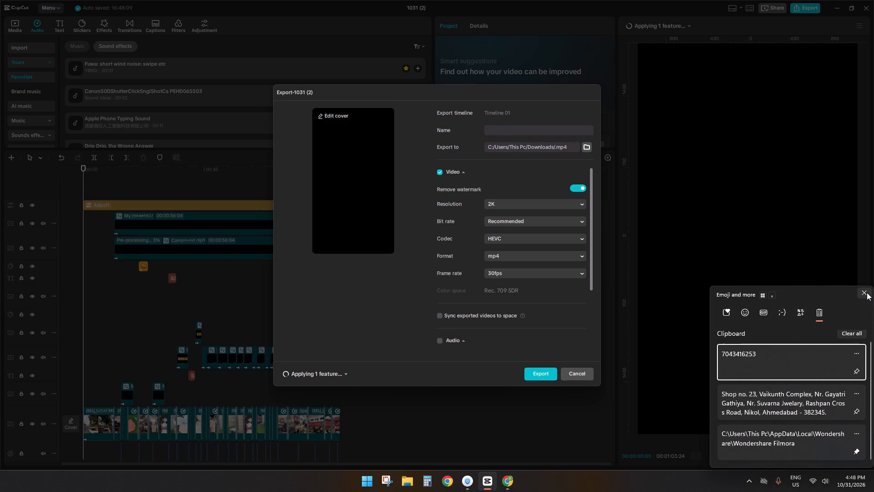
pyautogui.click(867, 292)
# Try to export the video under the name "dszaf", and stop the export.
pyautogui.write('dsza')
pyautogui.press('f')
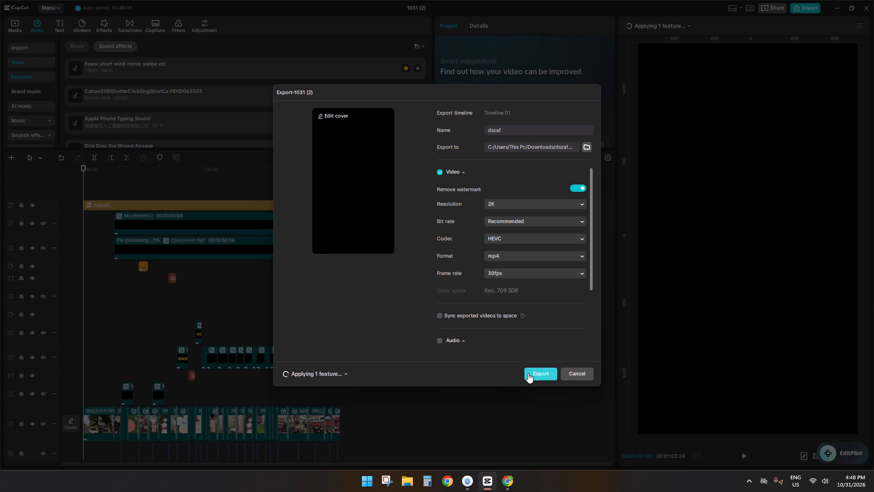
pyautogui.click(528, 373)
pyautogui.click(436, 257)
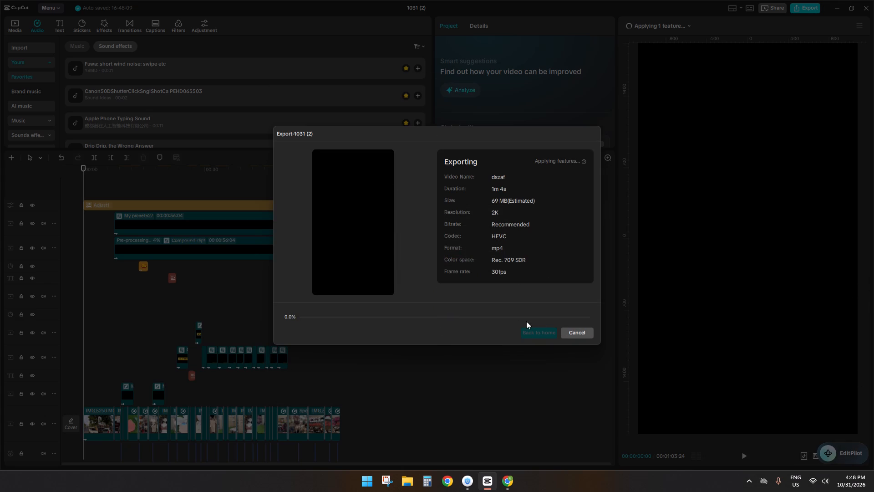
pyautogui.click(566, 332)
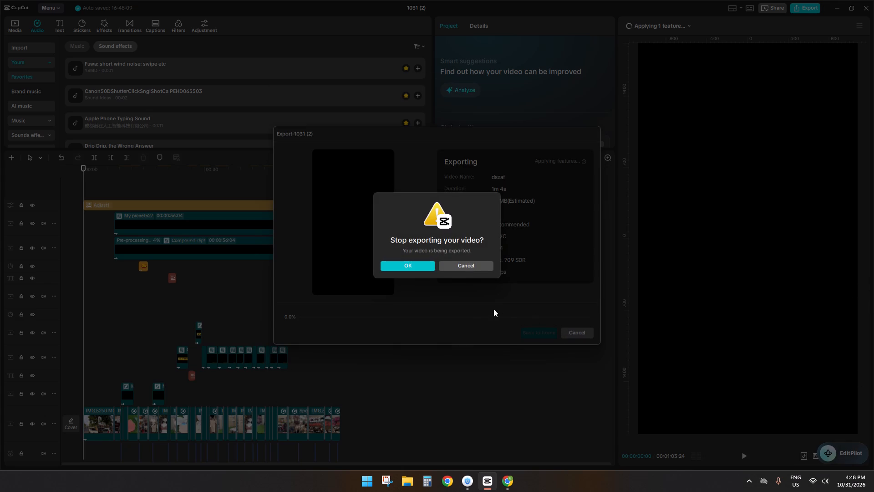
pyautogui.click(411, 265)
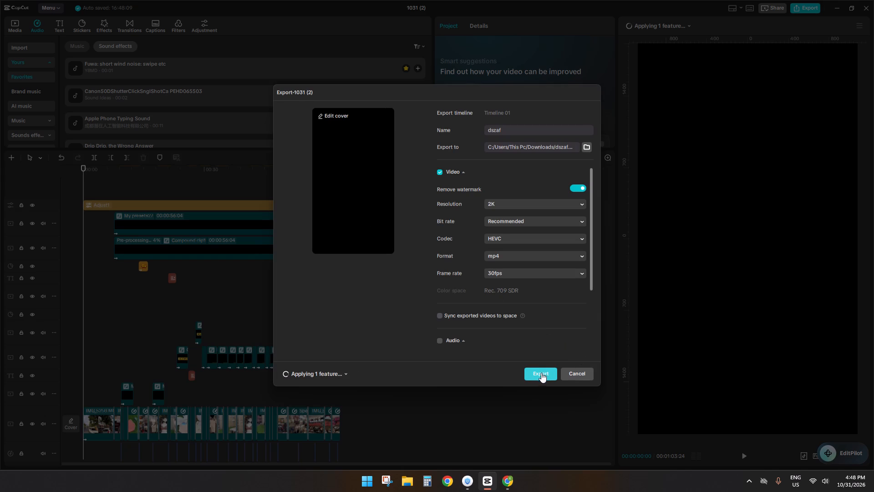
# Check the pre-process status of "Compound clip1" in the export settings, close them without exporting, and check it again above the preview.
pyautogui.click(319, 369)
pyautogui.click(319, 352)
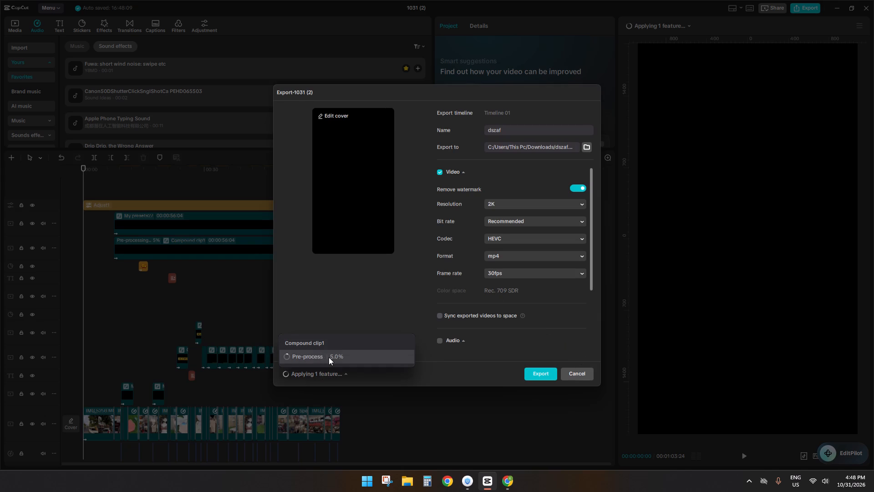
pyautogui.click(329, 357)
pyautogui.click(370, 350)
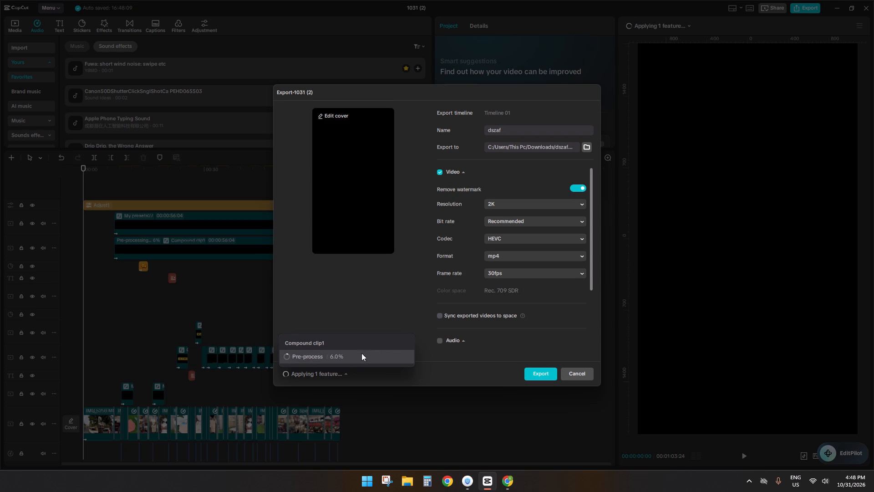
pyautogui.click(361, 353)
pyautogui.click(341, 378)
pyautogui.click(560, 374)
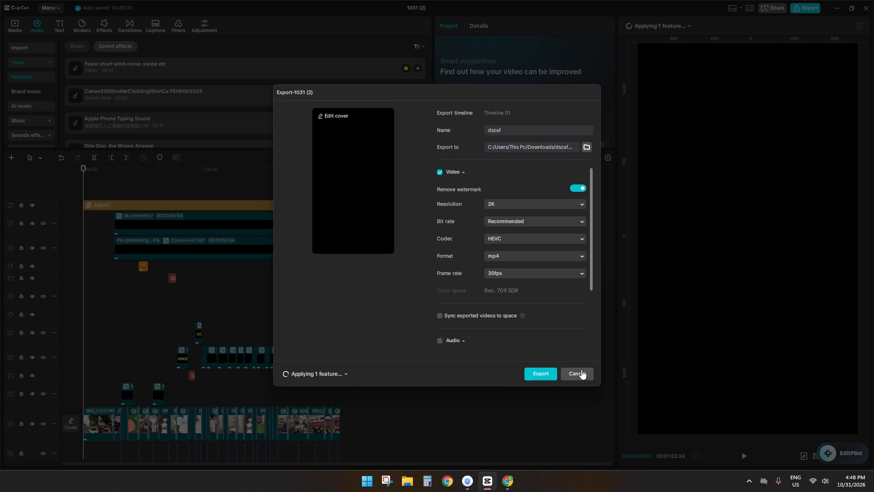
pyautogui.click(581, 371)
pyautogui.click(661, 30)
pyautogui.click(657, 50)
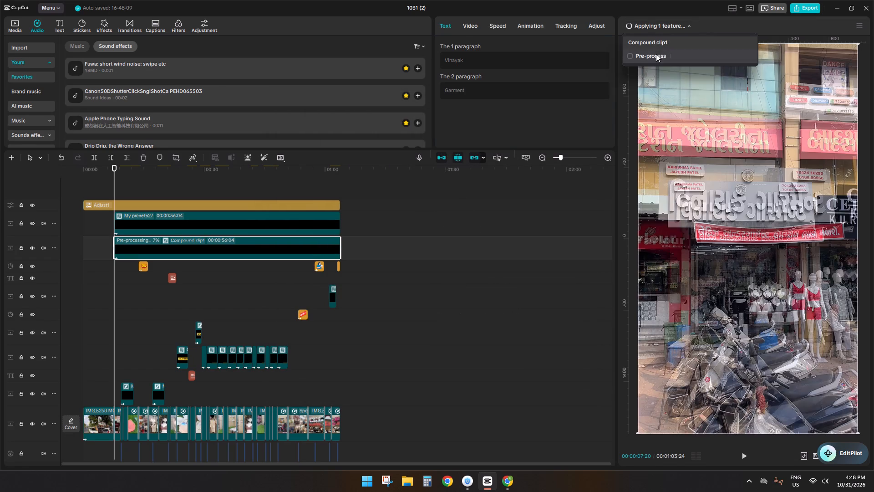
# Switch to Urban VPN, stop the United States connection and close its window.
pyautogui.doubleClick(655, 56)
pyautogui.click(471, 480)
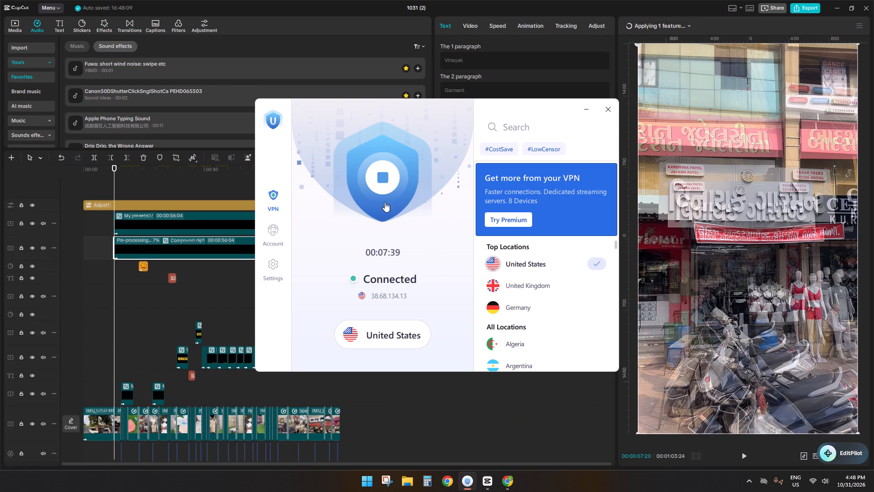
pyautogui.click(382, 172)
pyautogui.click(610, 115)
# Check the pre-process status of "Compound clip1" above the preview and from the export settings.
pyautogui.click(670, 23)
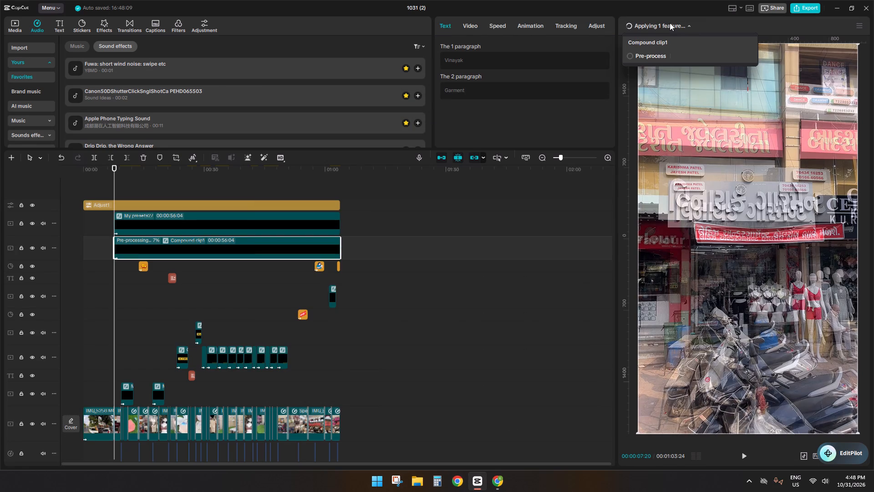
pyautogui.click(670, 23)
pyautogui.click(793, 5)
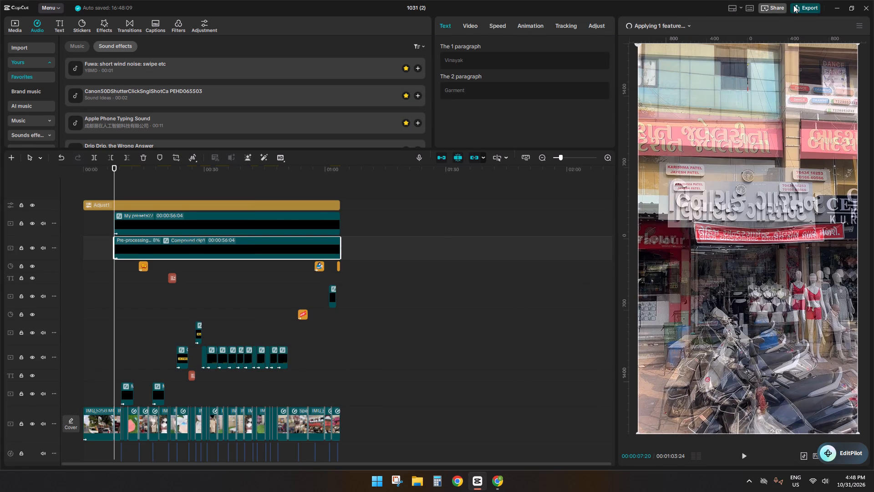
pyautogui.click(544, 369)
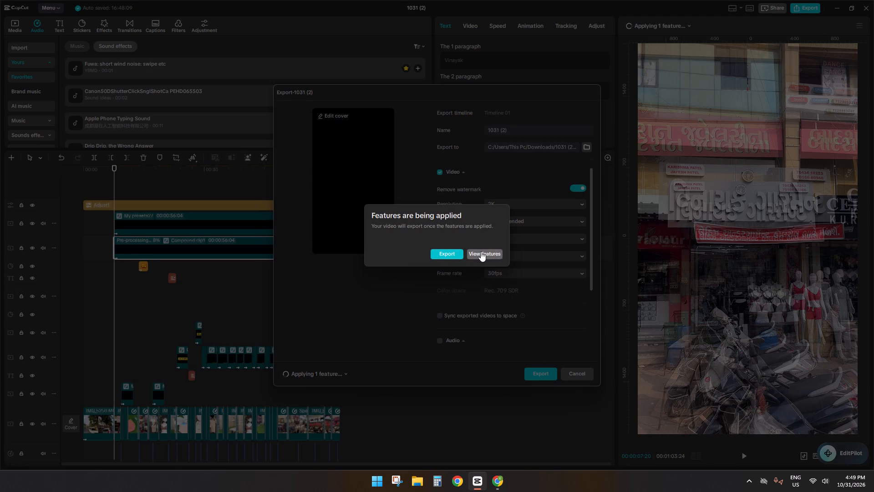
pyautogui.click(477, 252)
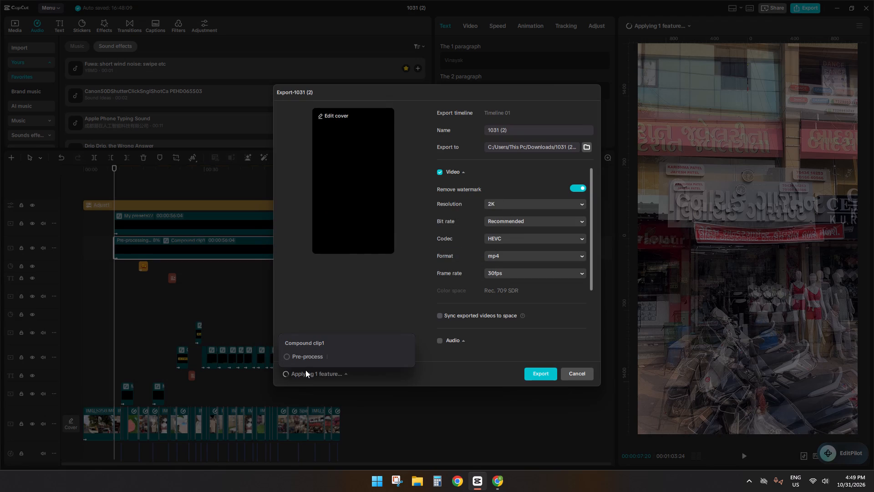
pyautogui.click(305, 370)
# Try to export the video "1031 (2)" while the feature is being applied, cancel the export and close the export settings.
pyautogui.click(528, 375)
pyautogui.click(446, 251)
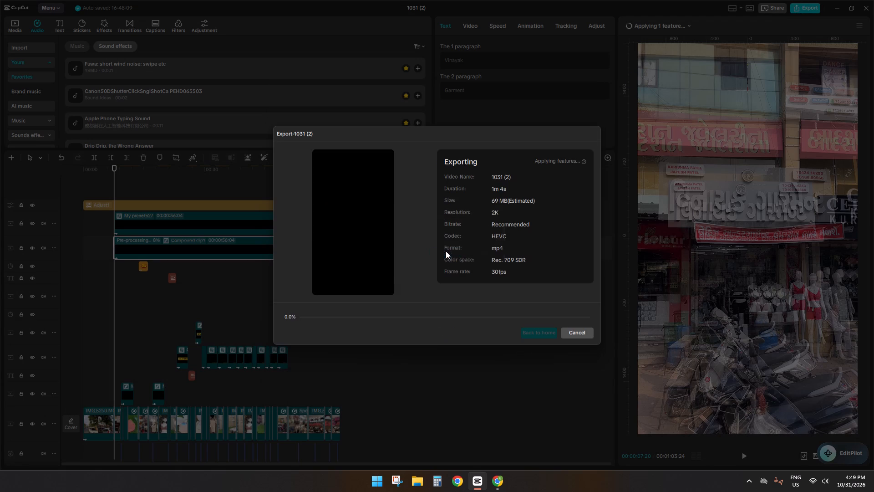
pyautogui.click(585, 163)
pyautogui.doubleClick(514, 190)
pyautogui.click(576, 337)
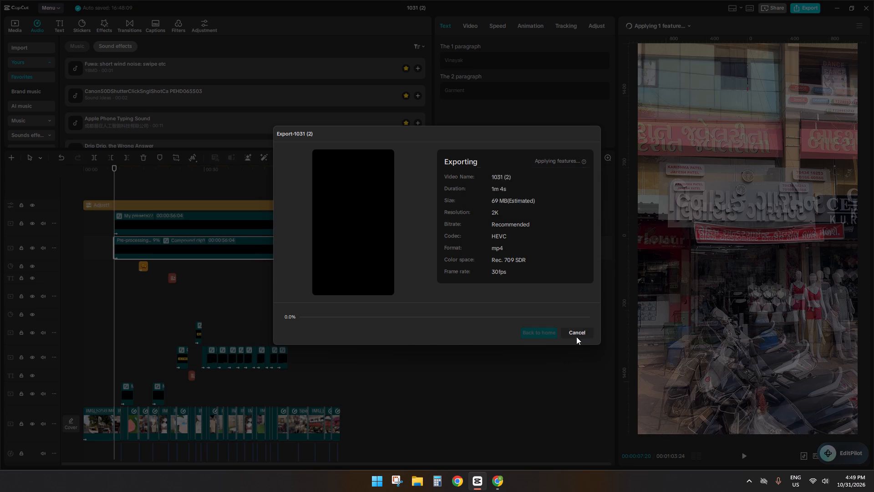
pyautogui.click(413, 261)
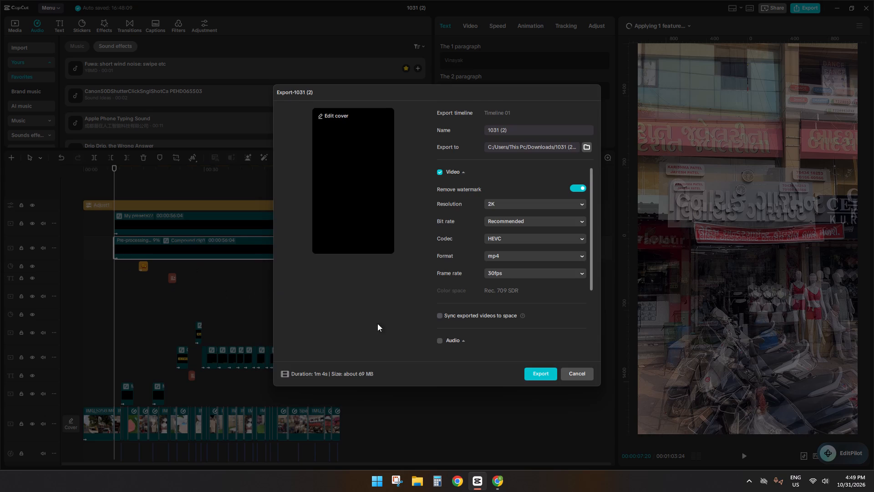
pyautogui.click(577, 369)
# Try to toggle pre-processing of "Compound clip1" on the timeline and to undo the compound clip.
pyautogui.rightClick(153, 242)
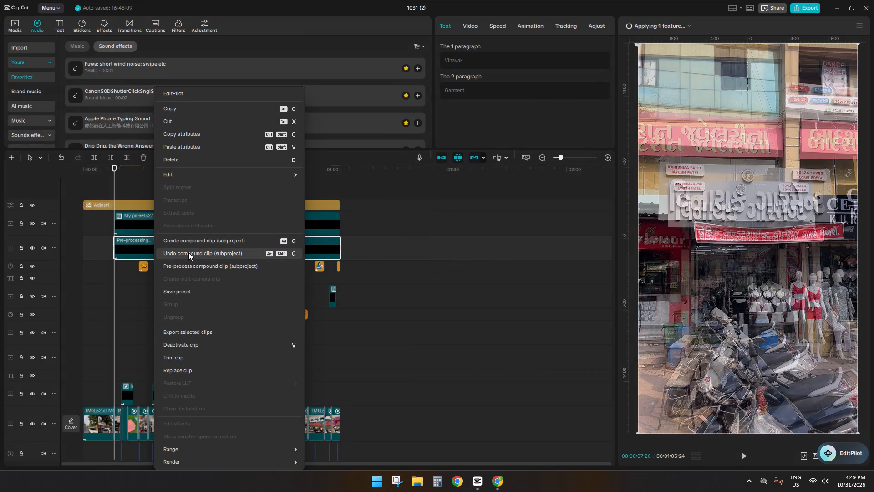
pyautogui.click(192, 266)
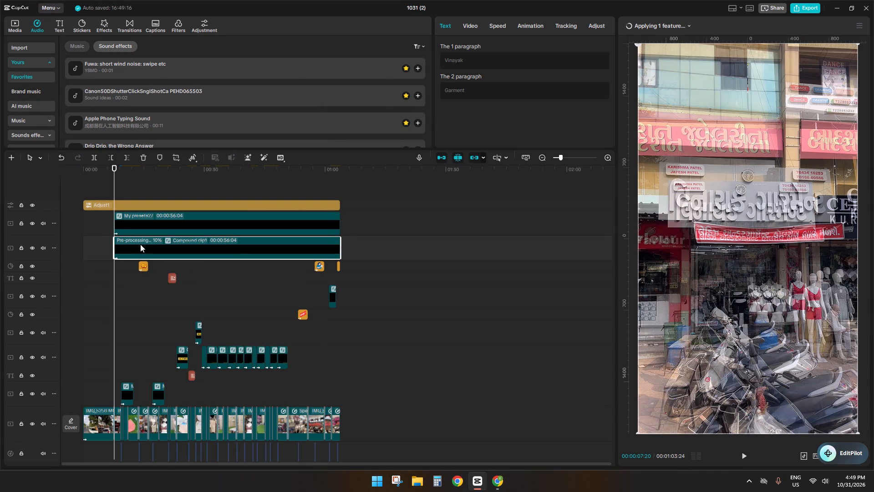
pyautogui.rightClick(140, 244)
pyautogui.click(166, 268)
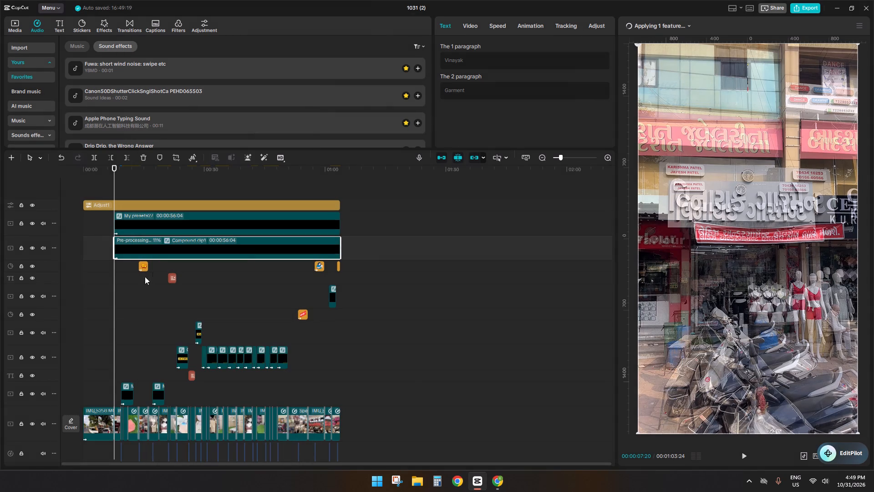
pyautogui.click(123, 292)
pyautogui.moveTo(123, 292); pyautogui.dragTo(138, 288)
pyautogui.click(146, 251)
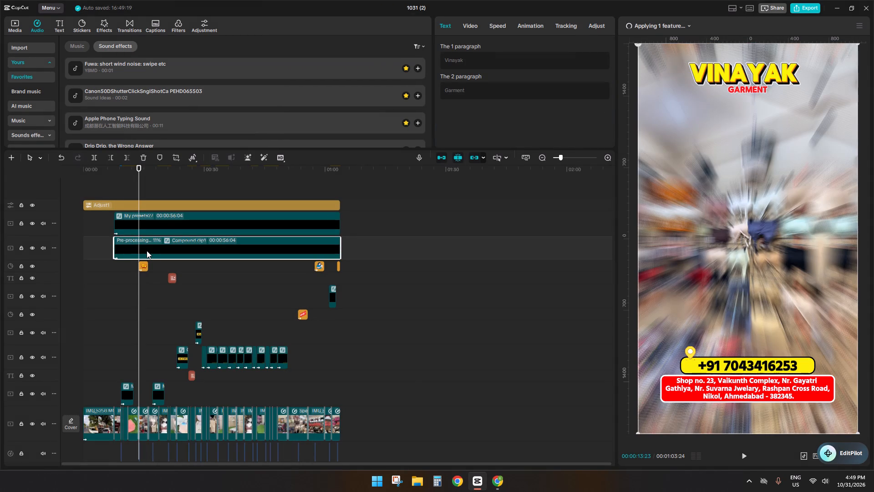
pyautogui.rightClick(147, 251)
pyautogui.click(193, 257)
# Create a new compound clip from the selected Vinayak Garment title clip "Compound clip1".
pyautogui.hotkey('alt', 'g')
# Split the new title compound clip at the video's end, 00:01:03:24, and delete the part beyond it.
pyautogui.click(338, 189)
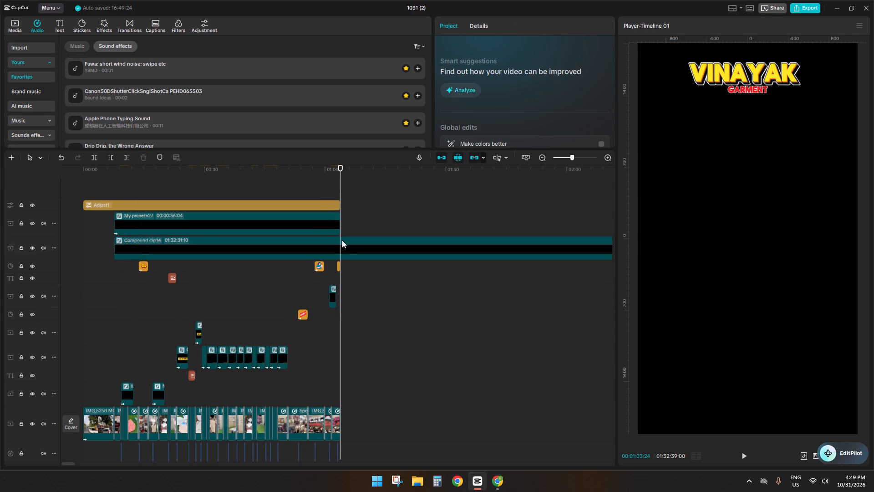
pyautogui.click(342, 245)
pyautogui.press('s')
pyautogui.press('d')
# Apply the favourite "Flip" In animation with a 0.5 s duration to the Vinayak Garment title compound clip.
pyautogui.click(320, 246)
pyautogui.click(529, 31)
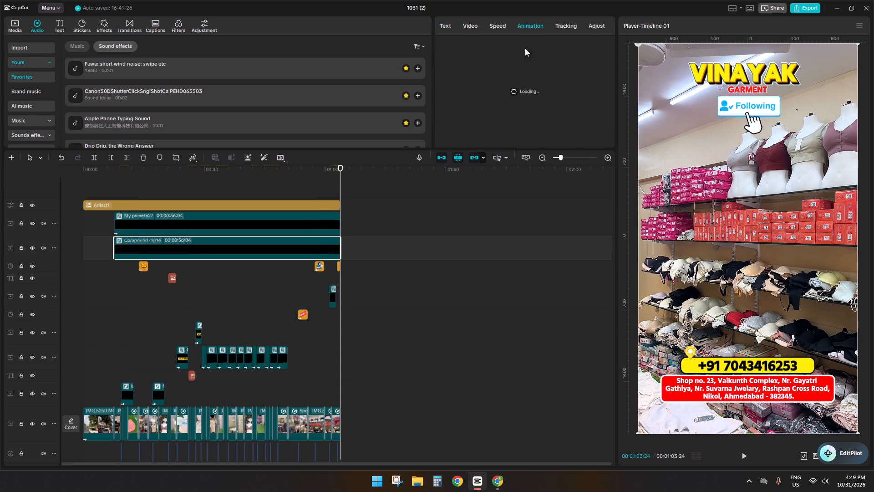
pyautogui.click(447, 87)
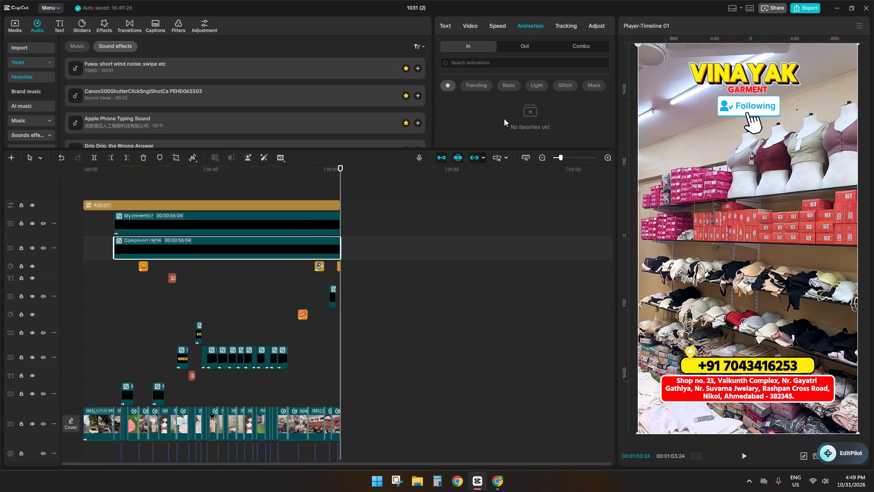
pyautogui.scroll(-1, 504, 118)
pyautogui.click(469, 90)
pyautogui.scroll(-2, 475, 92)
pyautogui.scroll(-2, 534, 123)
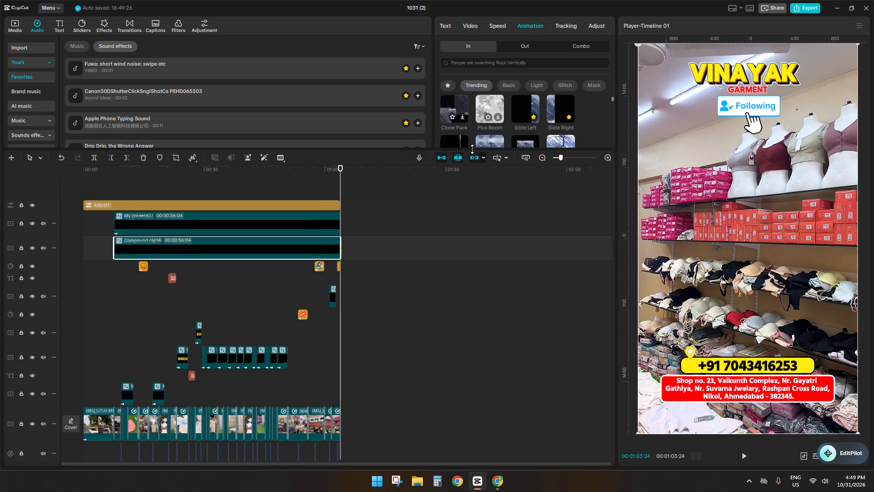
pyautogui.scroll(-2, 523, 133)
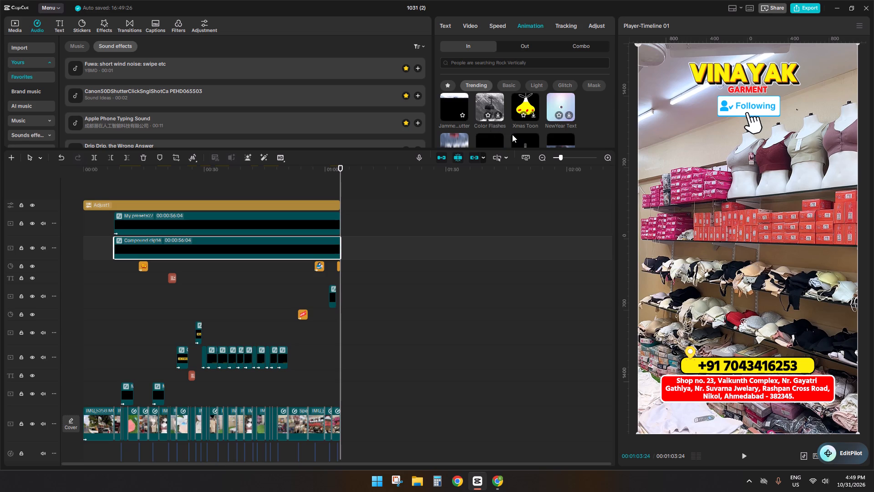
pyautogui.scroll(-1, 513, 134)
pyautogui.moveTo(366, 149); pyautogui.dragTo(367, 275)
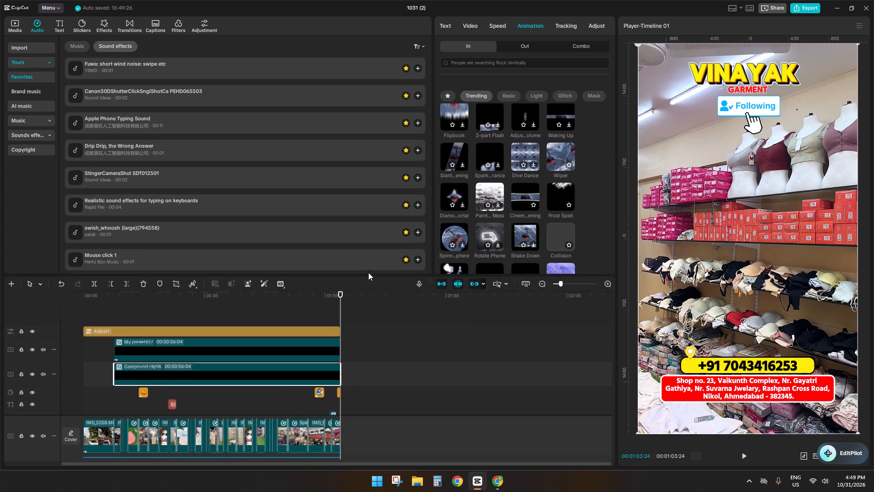
pyautogui.scroll(9, 516, 212)
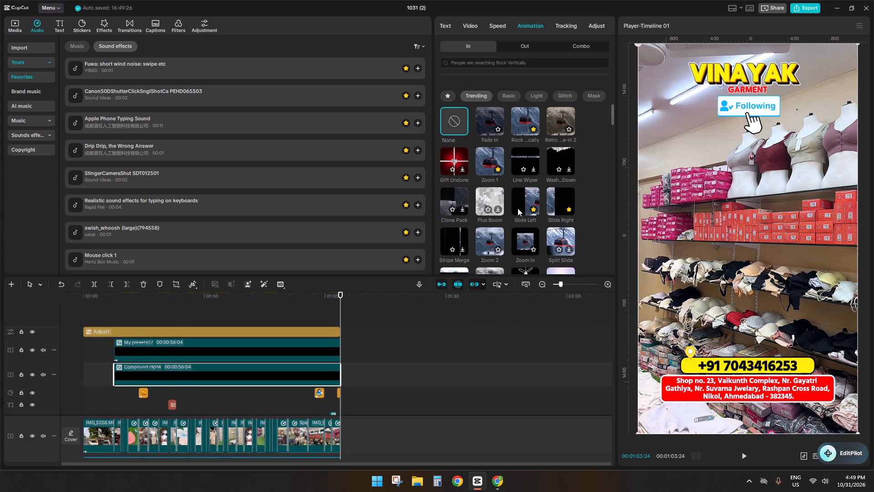
pyautogui.scroll(-6, 518, 208)
pyautogui.click(455, 102)
pyautogui.click(452, 97)
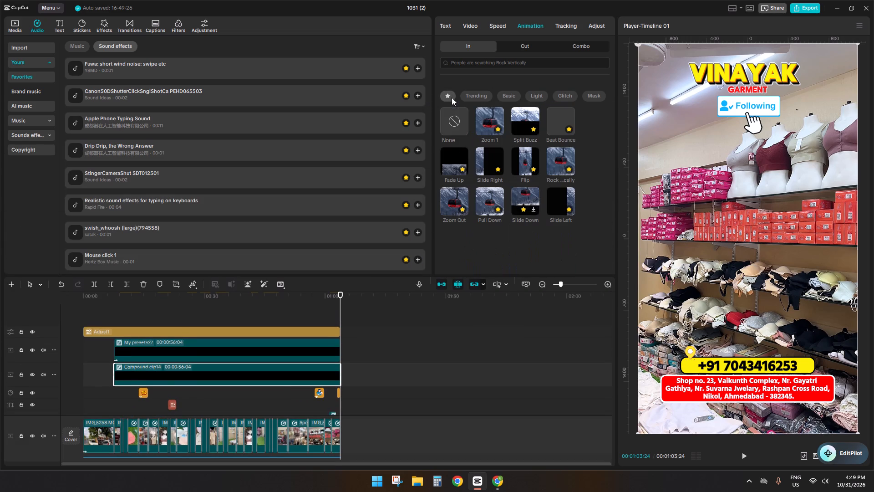
pyautogui.click(526, 160)
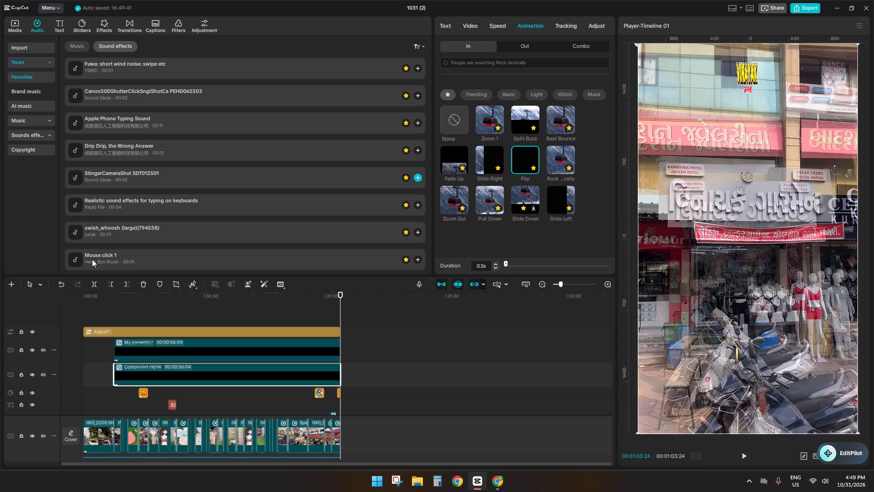
# Play back parts of the video from the start through the variety, size, best quality and share banners to review them.
pyautogui.press('space')
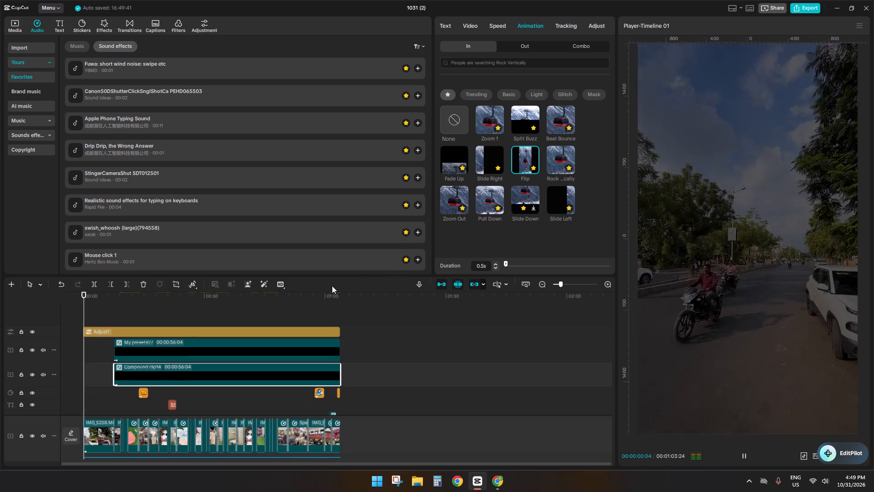
pyautogui.scroll(-5, 185, 342)
pyautogui.click(142, 348)
pyautogui.keyDown('ctrl'); pyautogui.scroll(3, 157, 348); pyautogui.keyUp('ctrl')
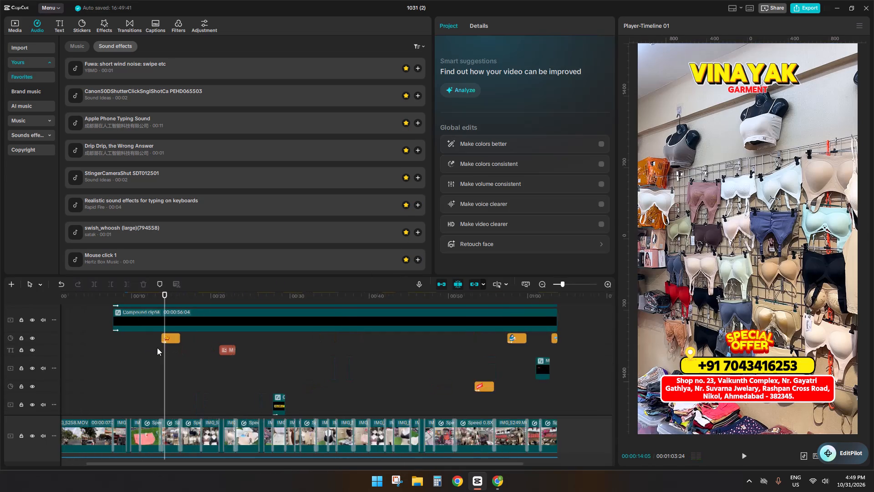
pyautogui.keyDown('ctrl'); pyautogui.scroll(6, 157, 348); pyautogui.keyUp('ctrl')
pyautogui.scroll(-4, 265, 365)
pyautogui.click(340, 340)
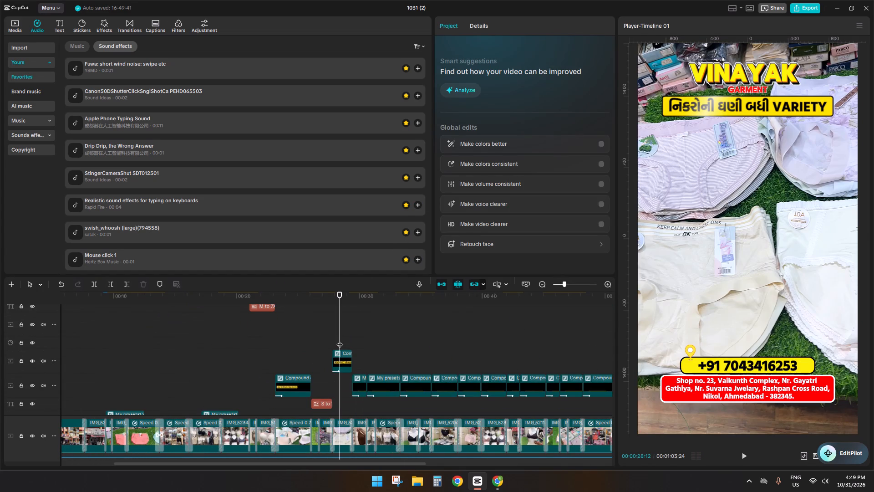
pyautogui.click(295, 362)
pyautogui.press('space')
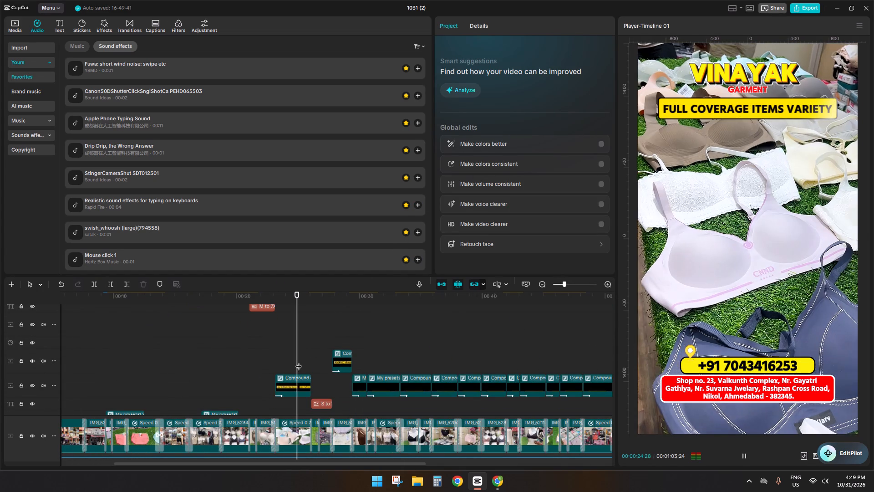
pyautogui.keyDown('ctrl'); pyautogui.scroll(-4, 333, 364); pyautogui.keyUp('ctrl')
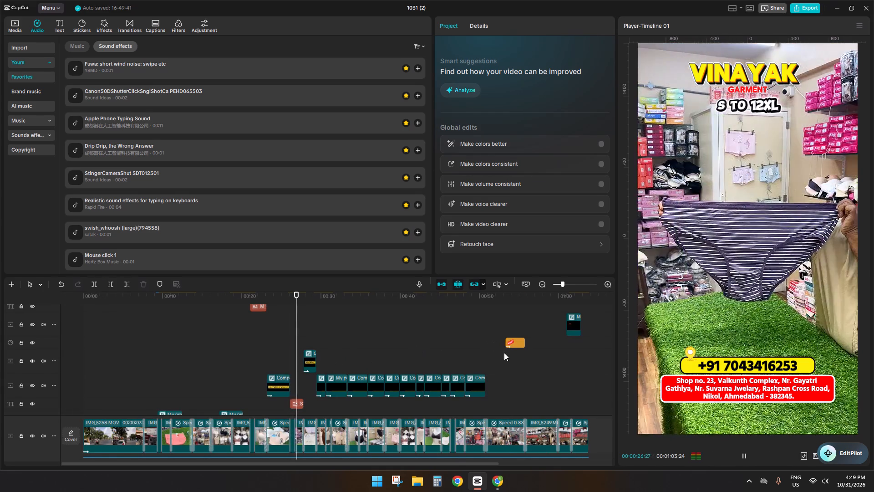
pyautogui.click(505, 353)
pyautogui.click(513, 354)
pyautogui.press('space')
pyautogui.keyDown('ctrl'); pyautogui.scroll(-4, 531, 356); pyautogui.keyUp('ctrl')
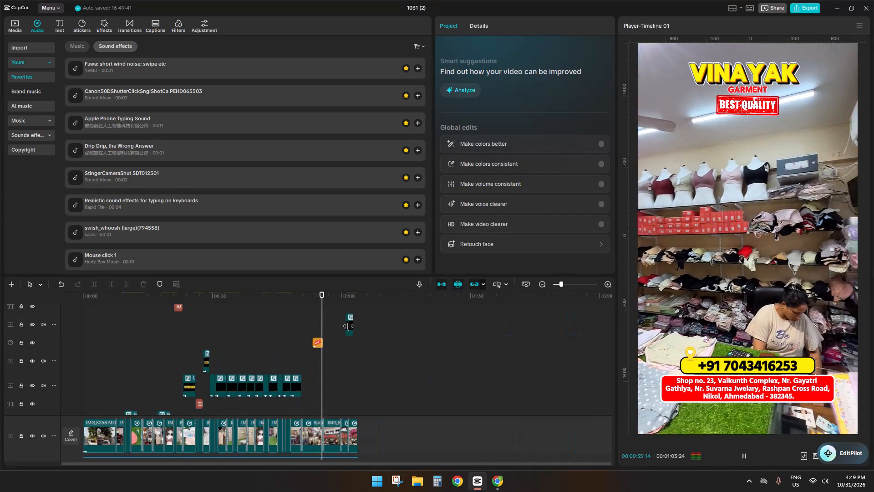
pyautogui.click(351, 344)
pyautogui.press('space')
pyautogui.press('space')
# Export the video as "1031 (2)" in 2K, HEVC, mp4 at 30fps, and close the sharing window.
pyautogui.click(811, 4)
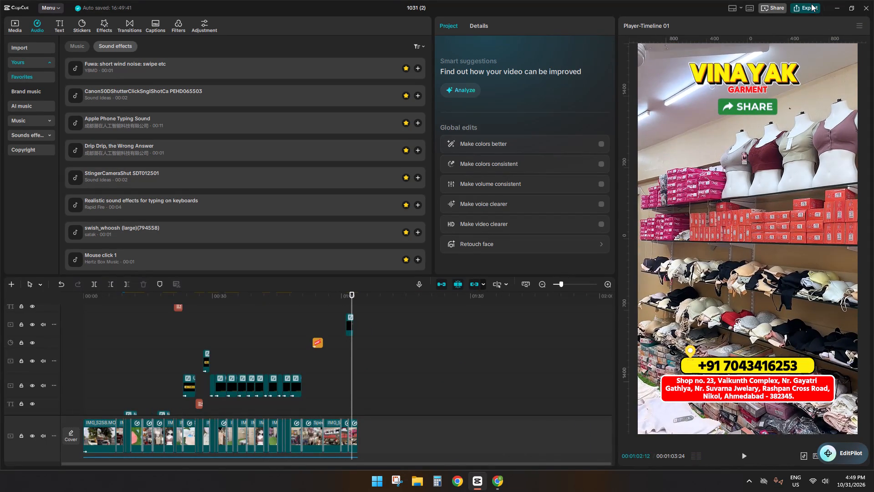
pyautogui.click(528, 367)
pyautogui.click(532, 370)
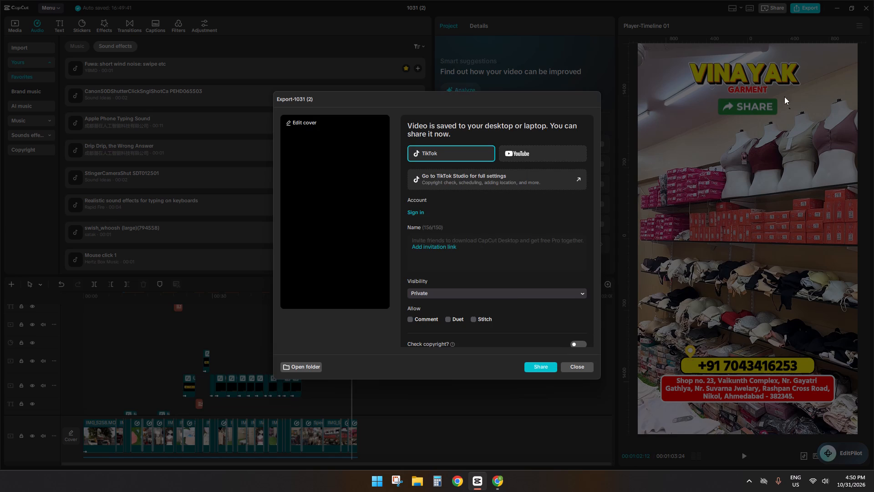
pyautogui.click(584, 360)
pyautogui.click(583, 365)
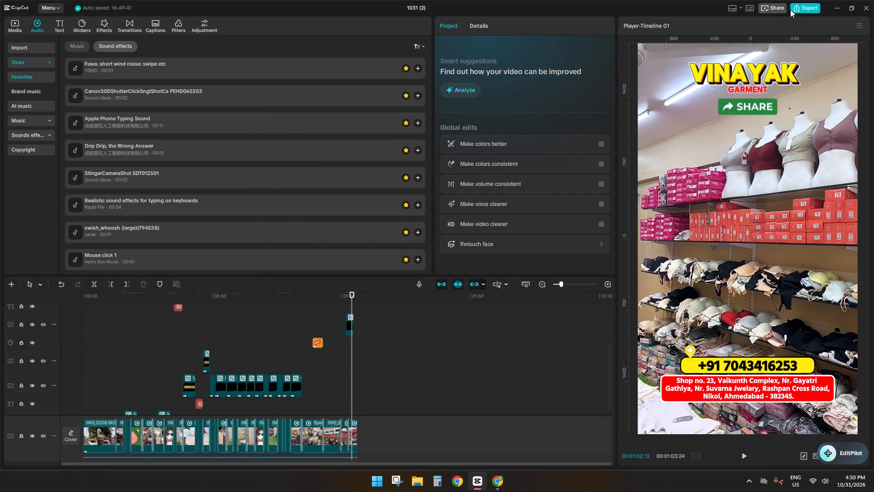
# Switch to File Explorer and look through the Downloads and Desktop folders for the exported video.
pyautogui.click(790, 9)
pyautogui.click(569, 374)
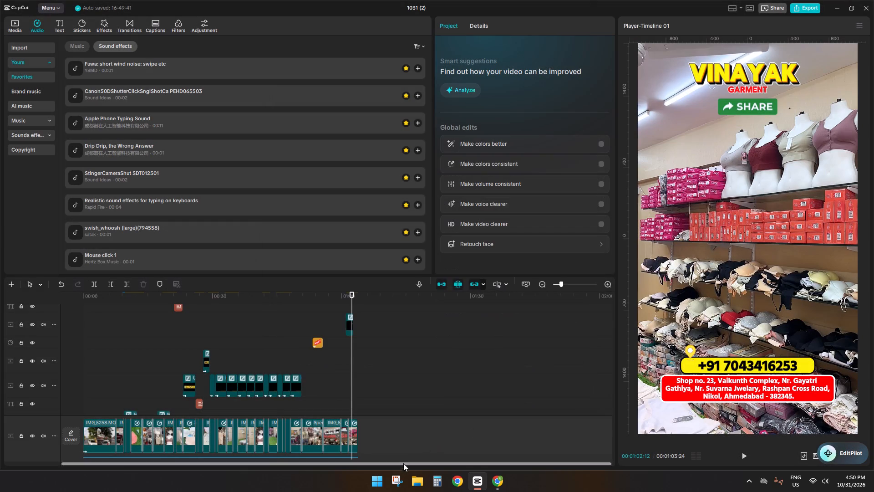
pyautogui.click(412, 474)
pyautogui.click(38, 144)
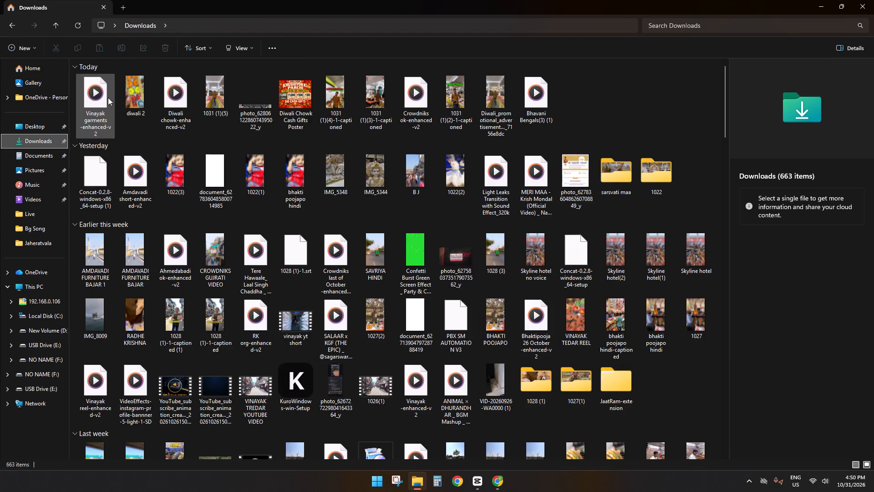
pyautogui.click(97, 97)
pyautogui.click(47, 128)
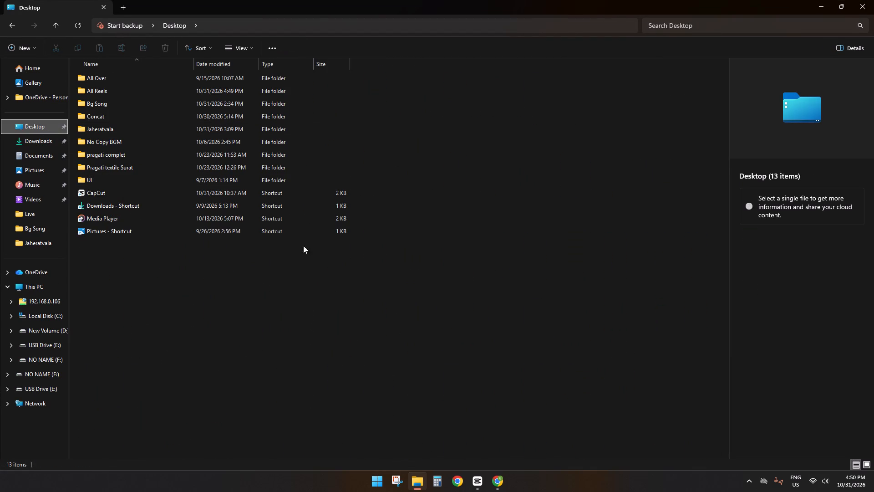
pyautogui.click(475, 483)
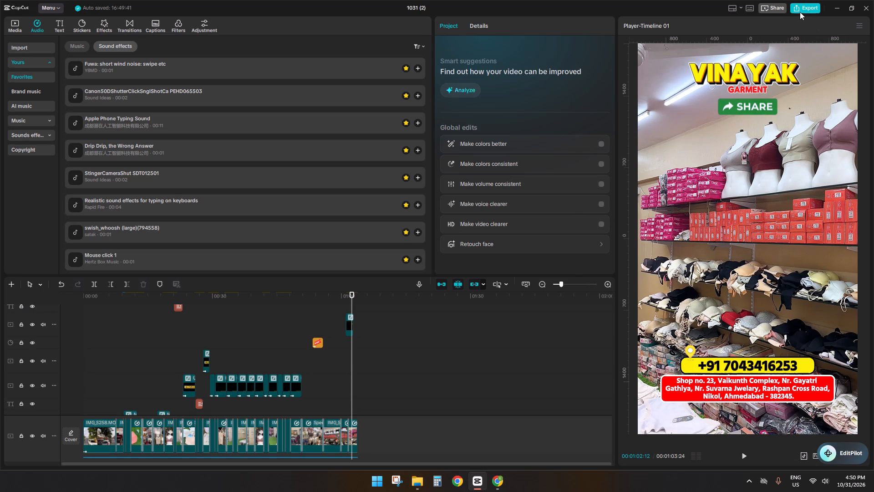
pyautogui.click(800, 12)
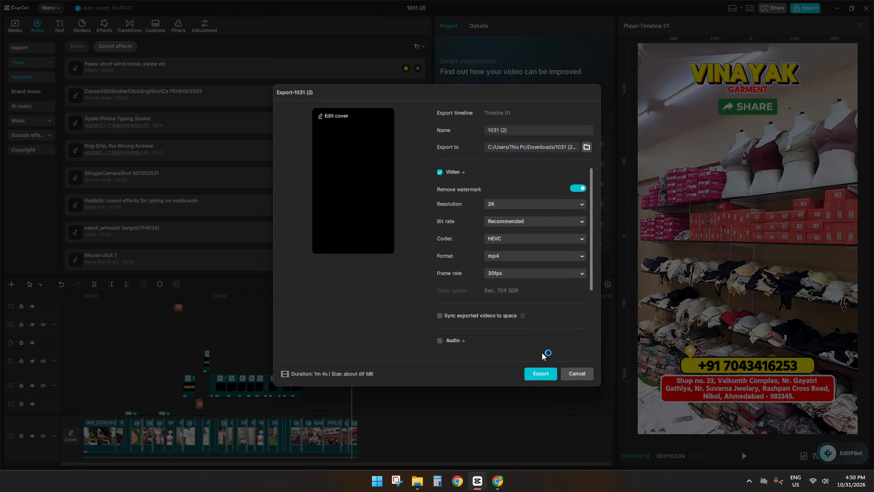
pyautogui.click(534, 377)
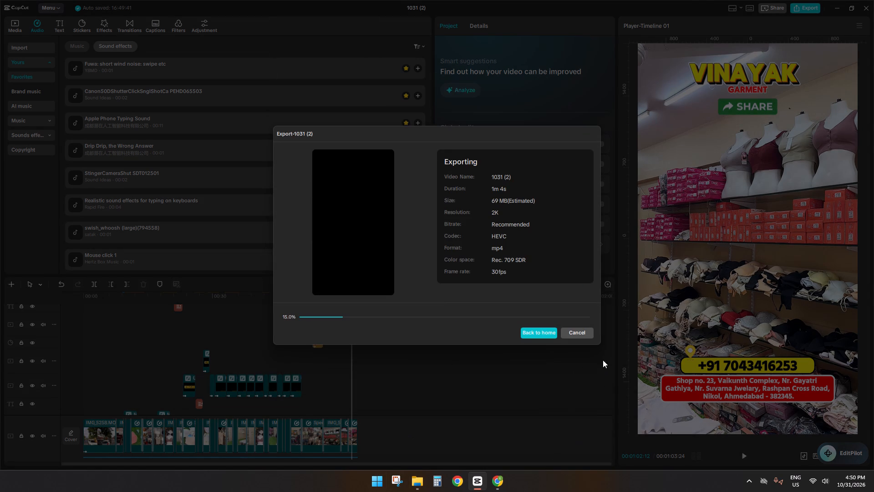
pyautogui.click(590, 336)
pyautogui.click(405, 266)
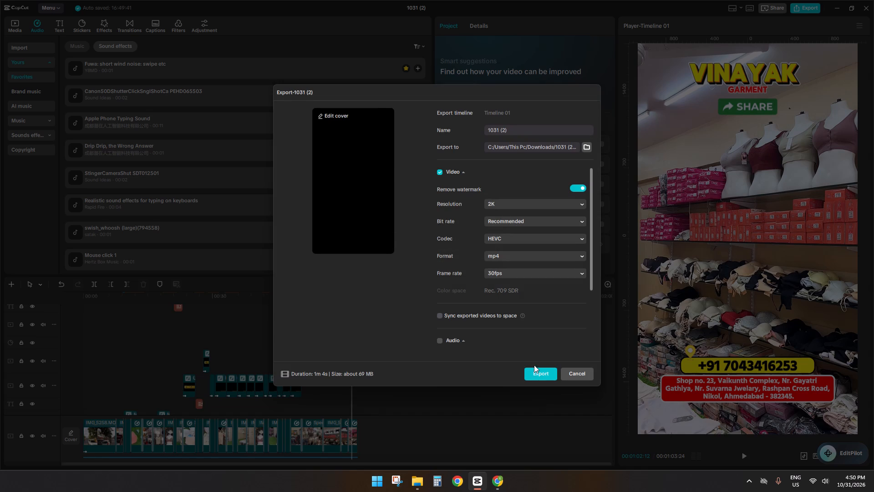
# Export the video "1031 (2)" again with the 2K, HEVC, mp4 and 30fps settings, and close the export window.
pyautogui.click(534, 367)
pyautogui.click(534, 375)
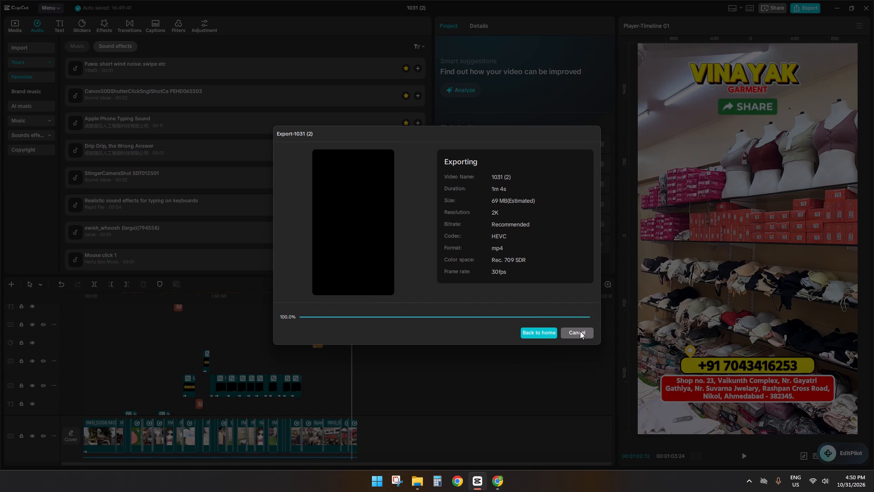
pyautogui.click(577, 368)
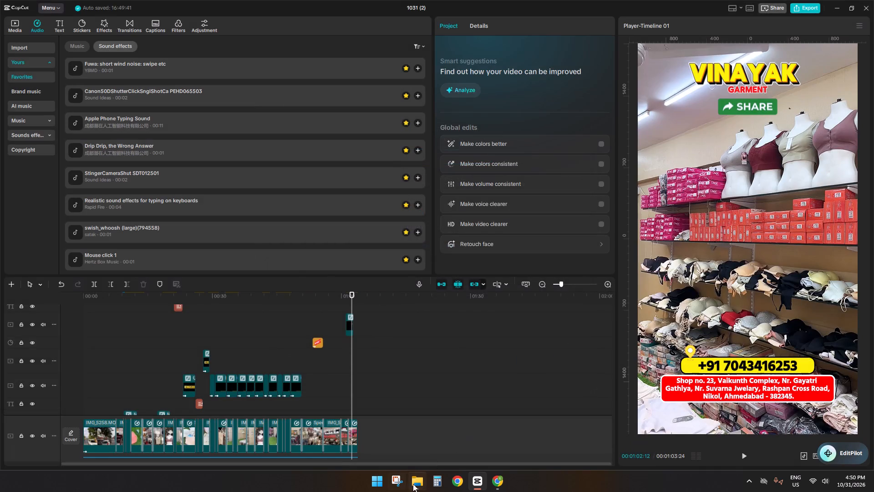
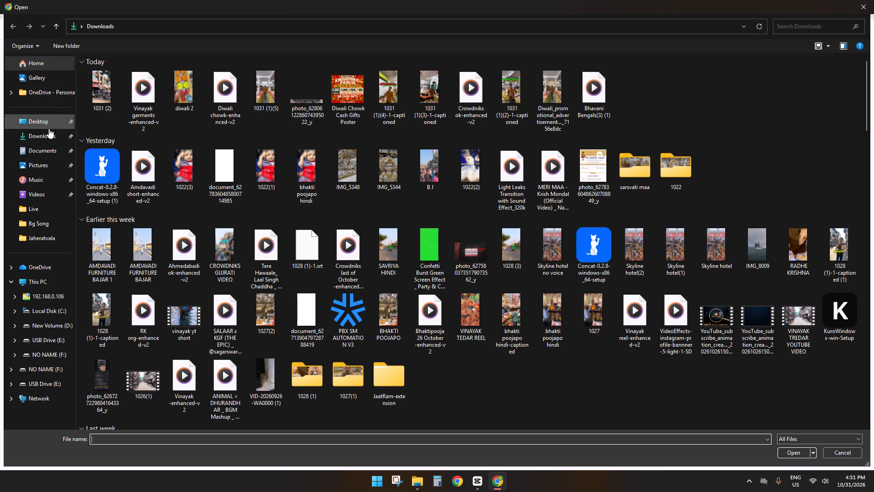
# Upload the exported video "1031 (2)" from the Downloads folder to Google Drive.
pyautogui.doubleClick(96, 110)
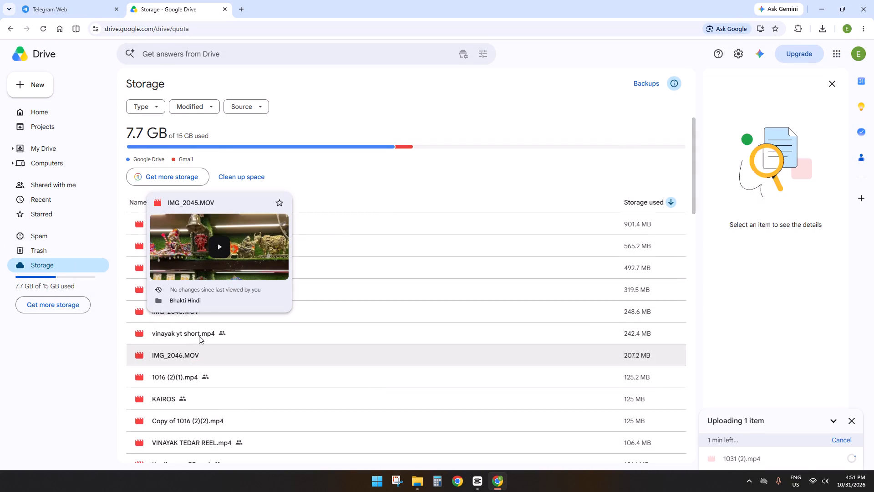
pyautogui.click(354, 181)
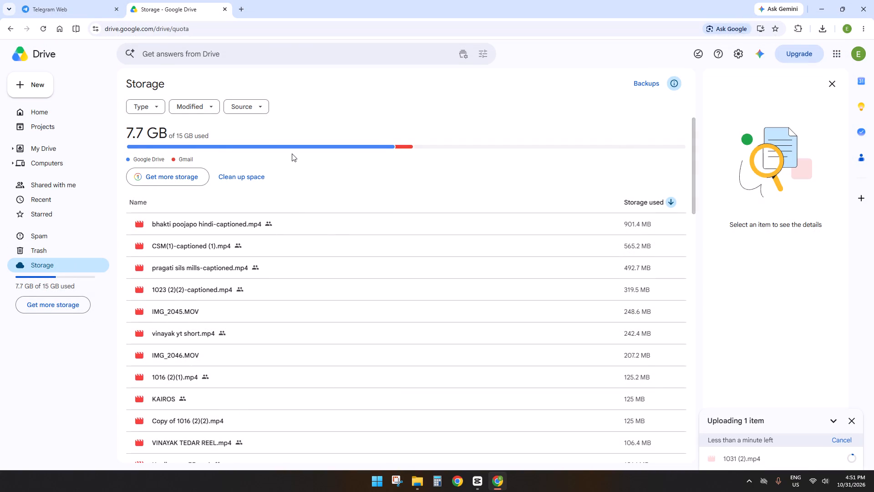
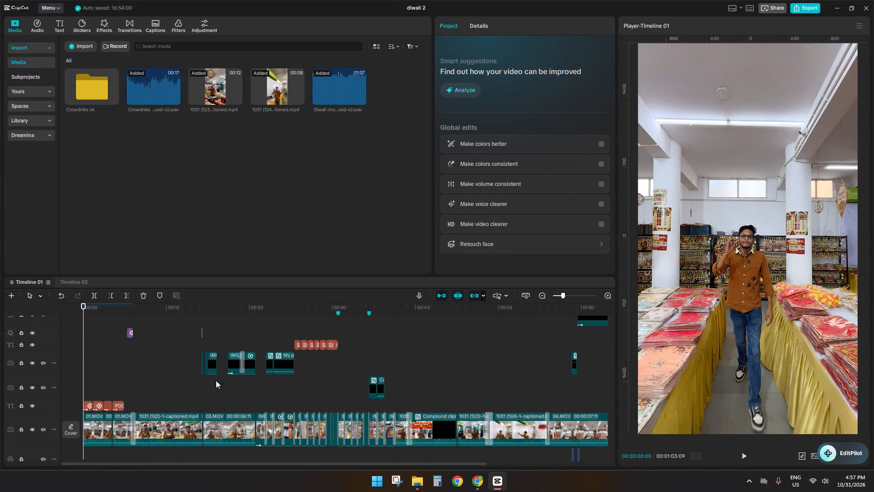
# Switch to Timeline 02 of the diwali 2 project in CapCut and play it from the start to review the edit.
pyautogui.keyDown('ctrl'); pyautogui.scroll(-3, 142, 372); pyautogui.keyUp('ctrl')
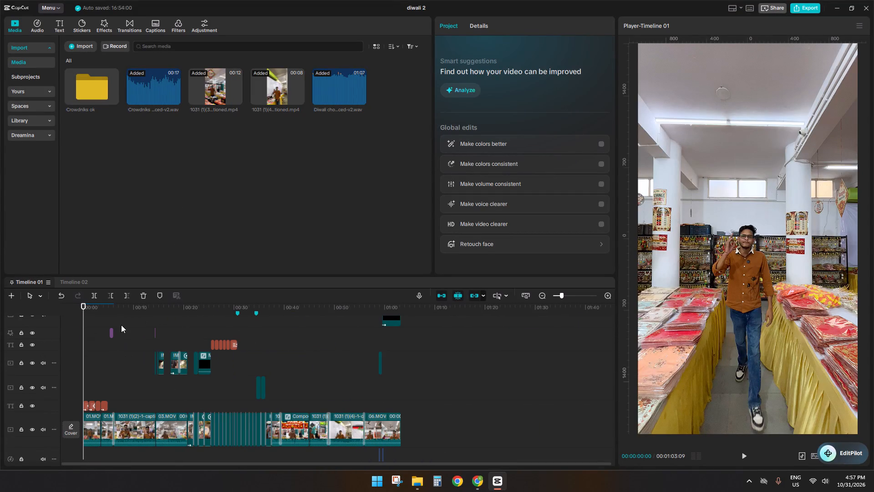
pyautogui.click(70, 282)
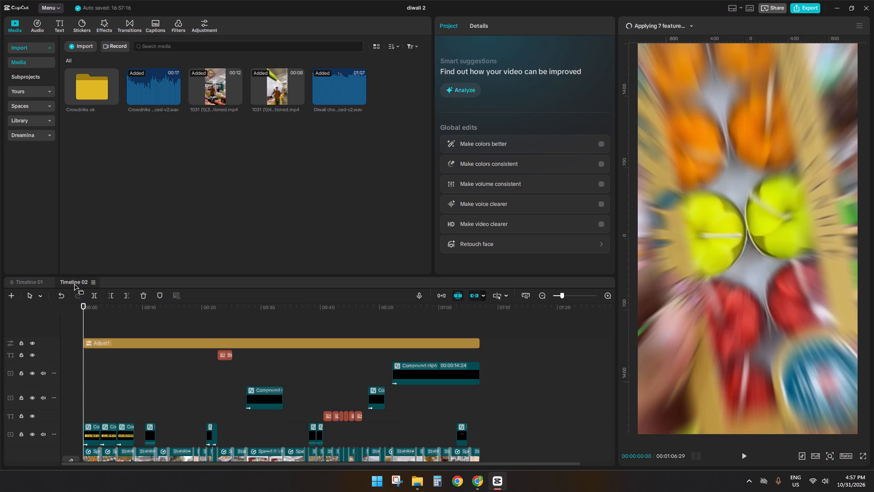
pyautogui.scroll(-8, 147, 343)
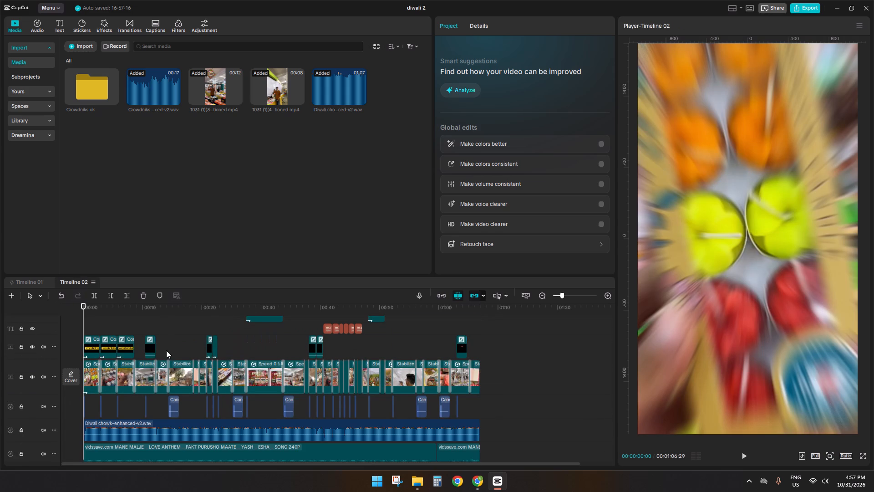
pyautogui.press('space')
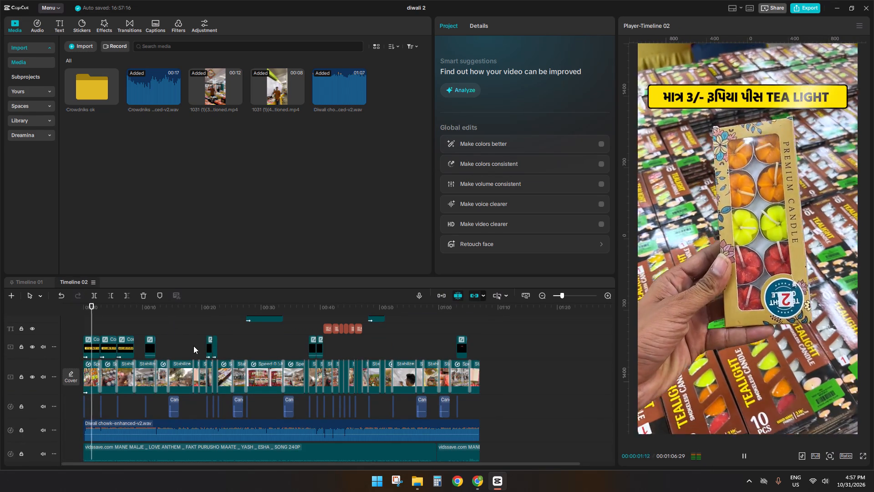
# In the diwali 2 timeline, open the long compound clip near the end, select its full address text, and return to the main timeline.
pyautogui.keyDown('ctrl'); pyautogui.scroll(-4, 183, 348); pyautogui.keyUp('ctrl')
pyautogui.press('space')
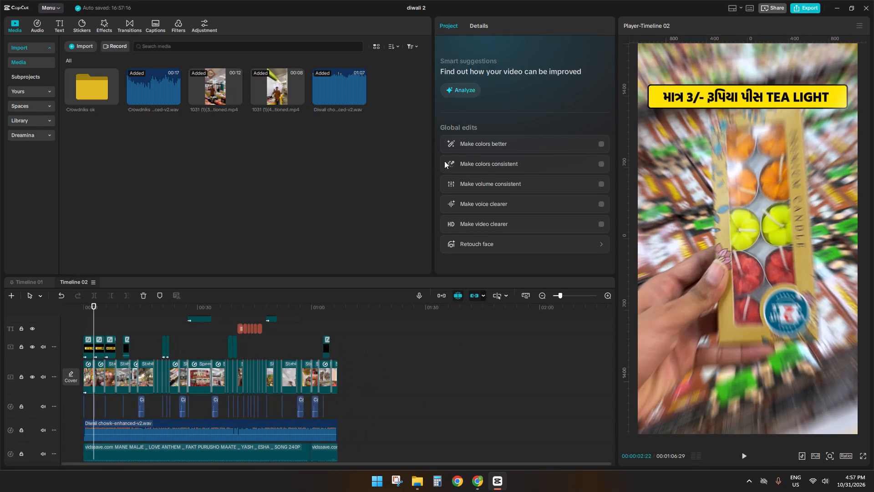
pyautogui.scroll(15, 199, 395)
pyautogui.scroll(-4, 203, 377)
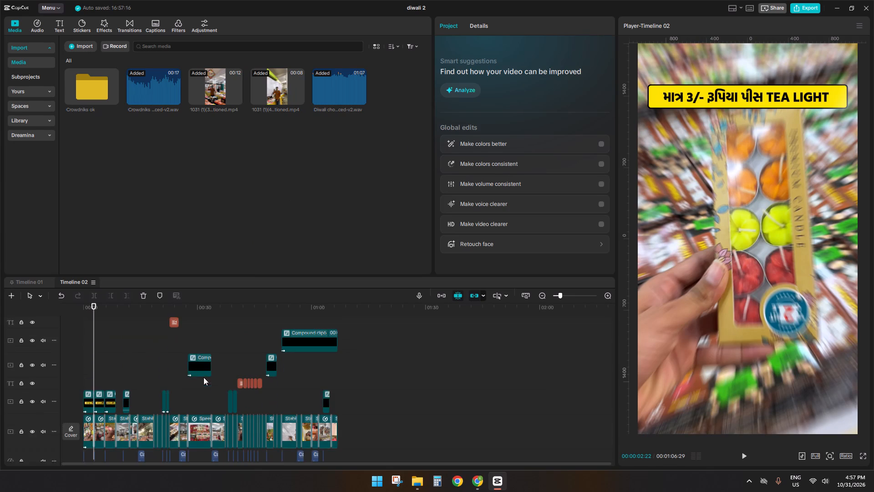
pyautogui.scroll(4, 300, 356)
pyautogui.press('space')
pyautogui.press('space')
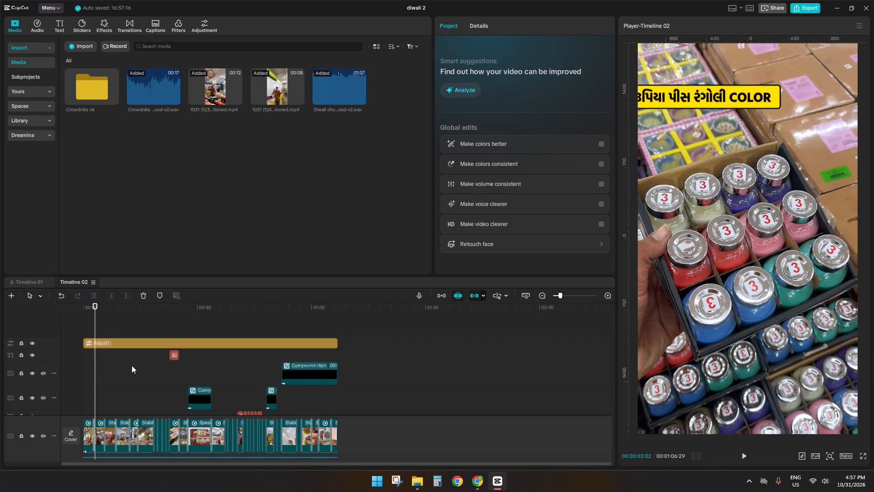
pyautogui.doubleClick(300, 373)
pyautogui.click(115, 354)
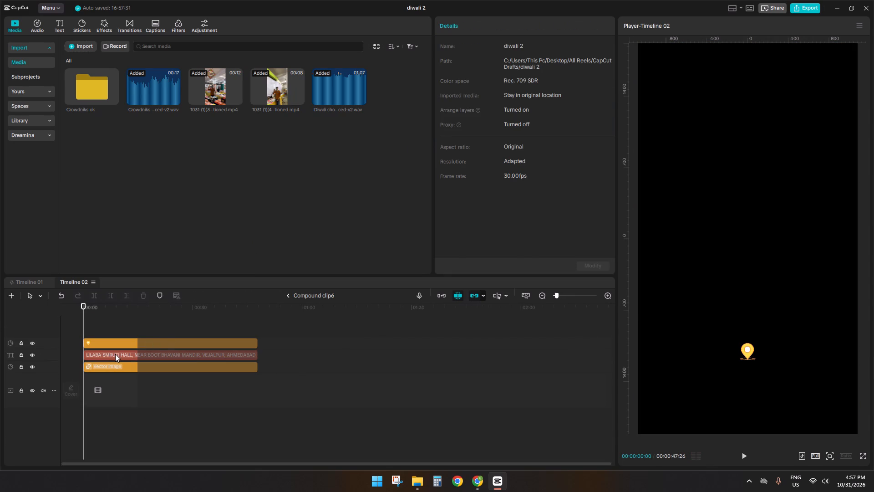
pyautogui.moveTo(498, 76); pyautogui.dragTo(424, 62)
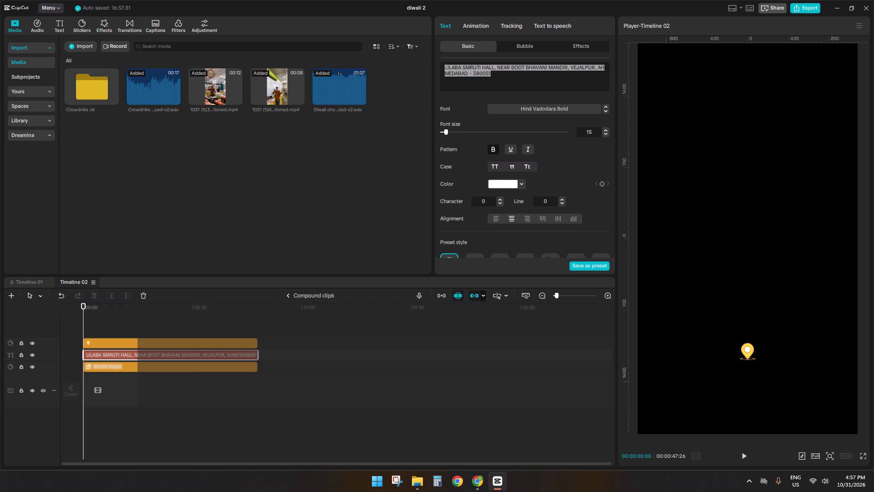
pyautogui.click(289, 297)
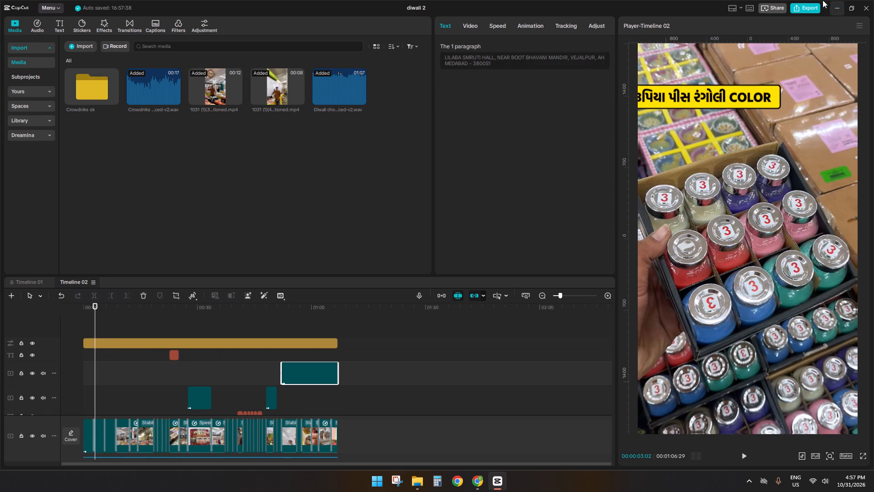
# Check the diwali 2 export settings and the Downloads folder for an existing export, leaving the export cancelled.
pyautogui.click(806, 8)
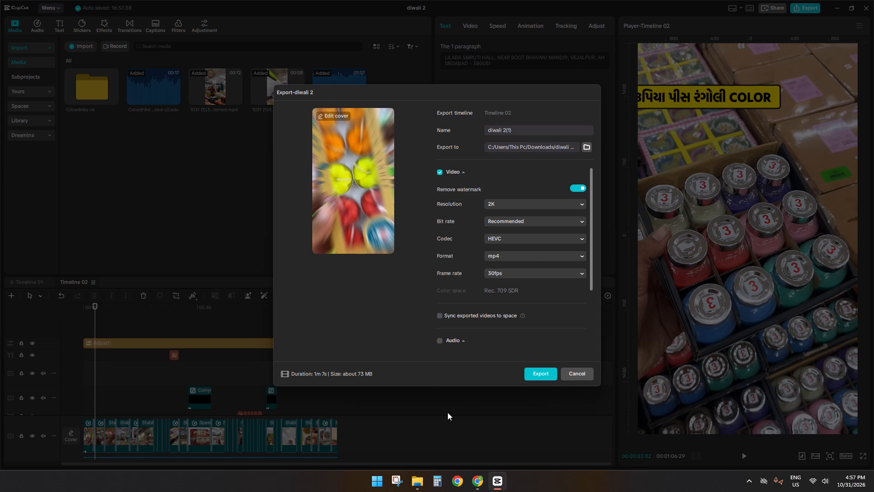
pyautogui.click(412, 483)
pyautogui.click(30, 145)
pyautogui.tripleClick(30, 140)
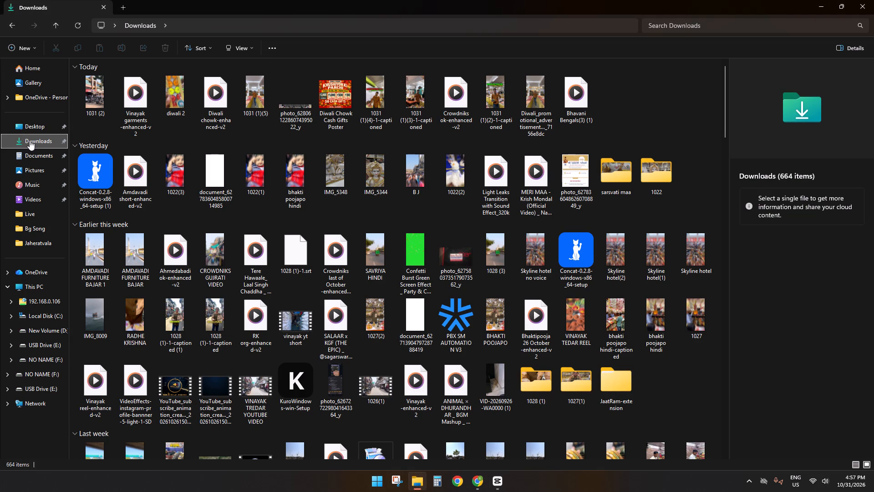
pyautogui.click(499, 480)
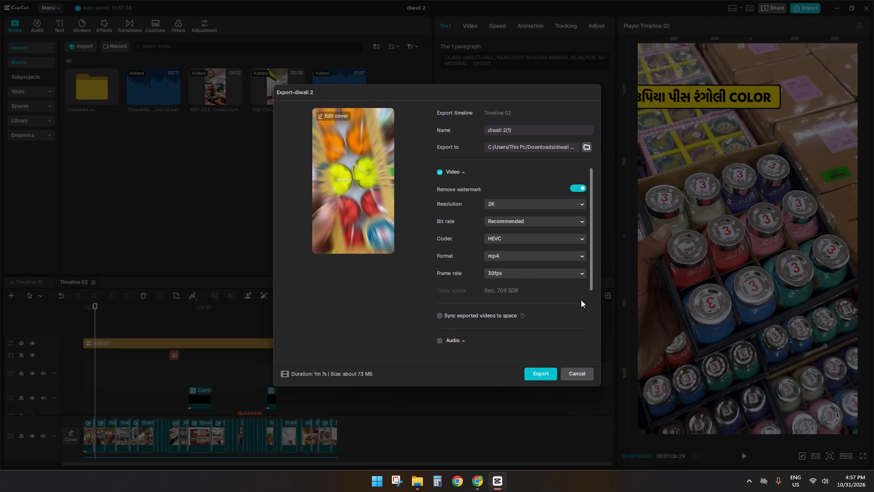
pyautogui.click(569, 377)
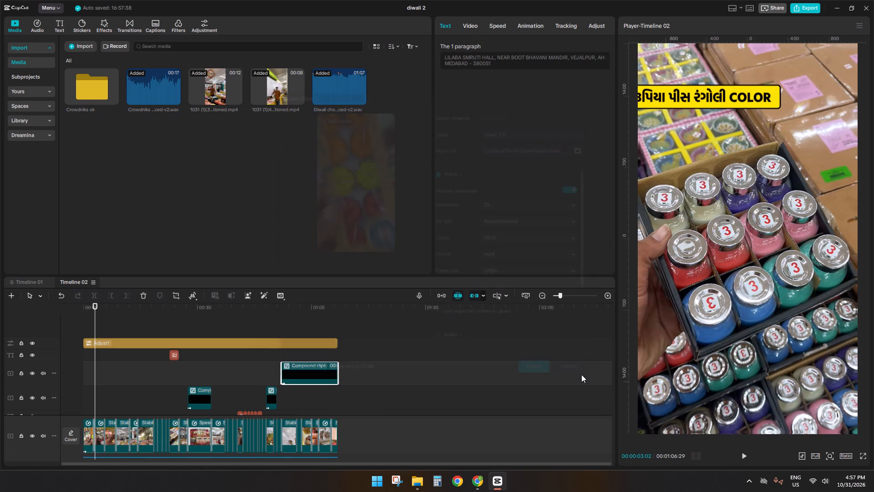